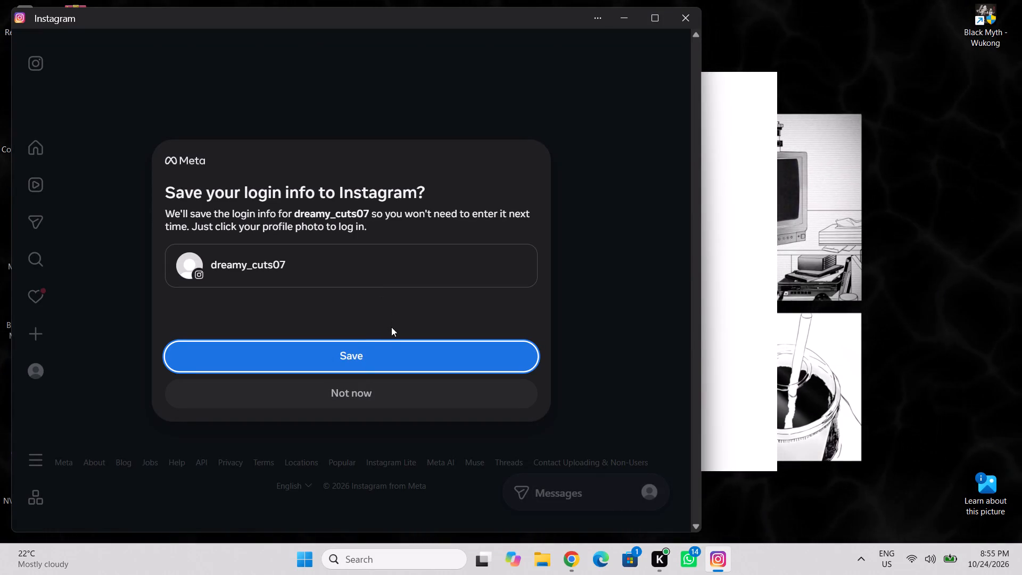
Save the login info for the Instagram account.
{"action": "left_click", "coordinate": [369, 349]}
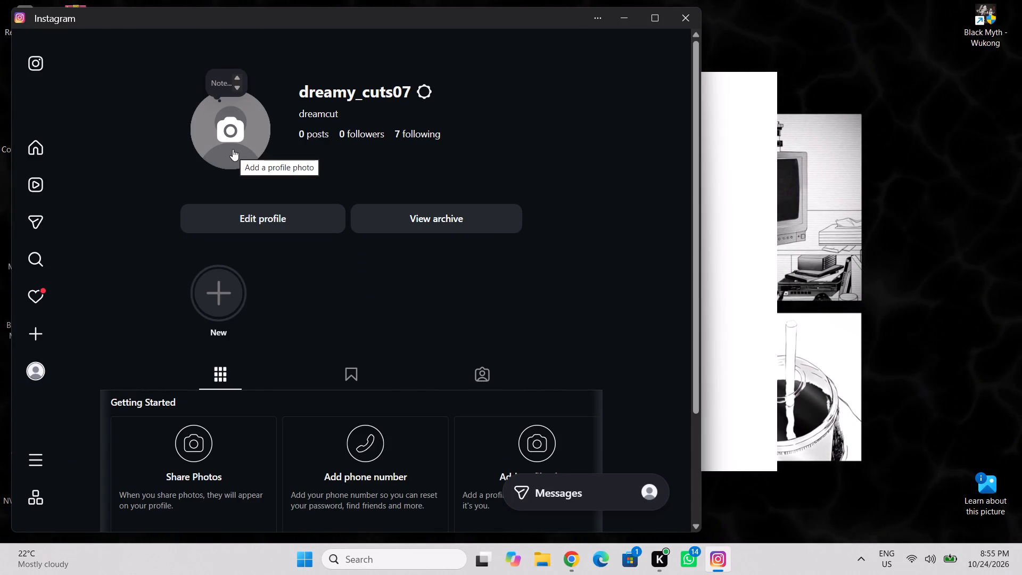
Switch to Chrome and search Google for "dreamy look" in a new tab.
{"action": "left_click", "coordinate": [567, 555]}
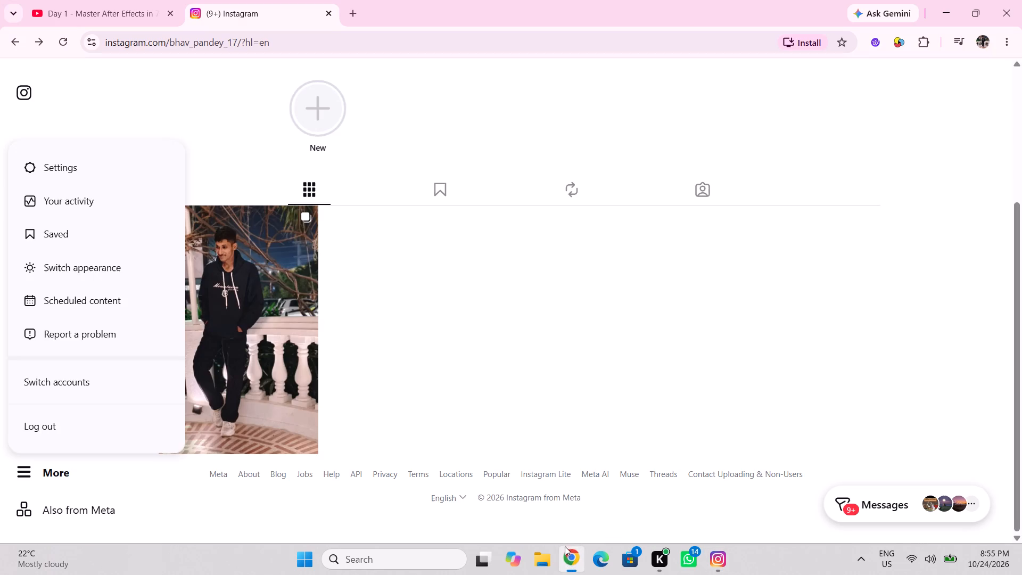
{"action": "left_click", "coordinate": [359, 14]}
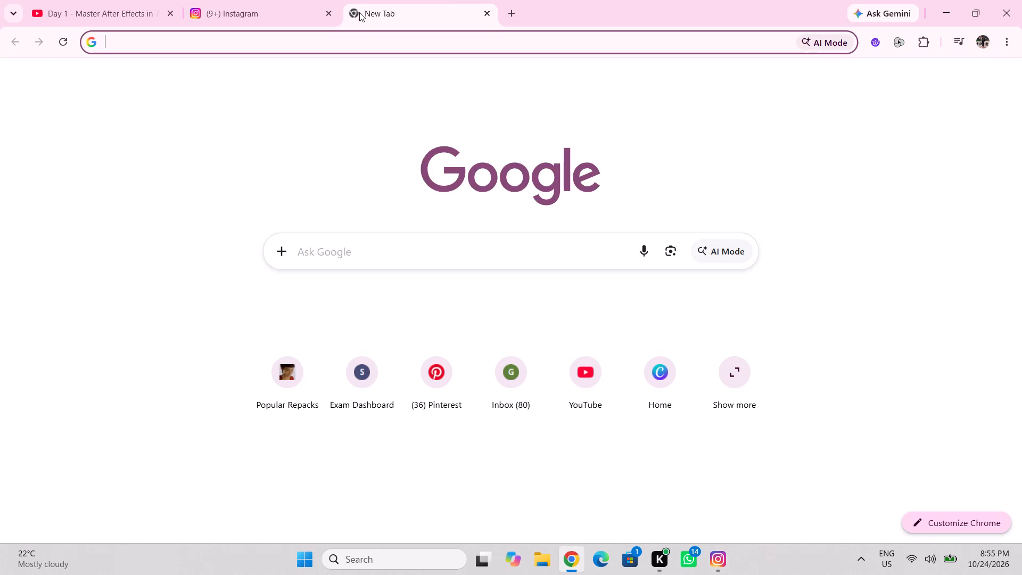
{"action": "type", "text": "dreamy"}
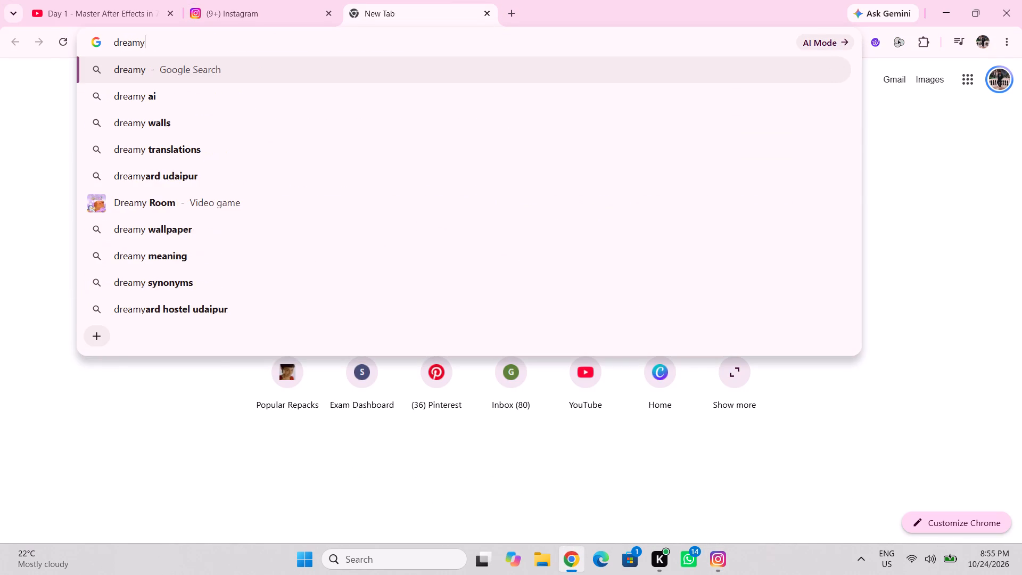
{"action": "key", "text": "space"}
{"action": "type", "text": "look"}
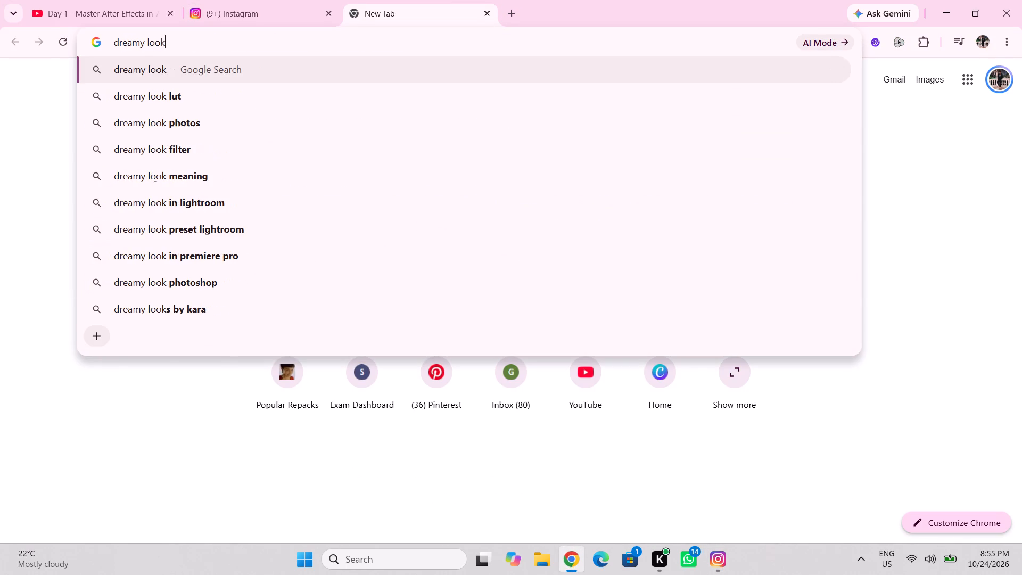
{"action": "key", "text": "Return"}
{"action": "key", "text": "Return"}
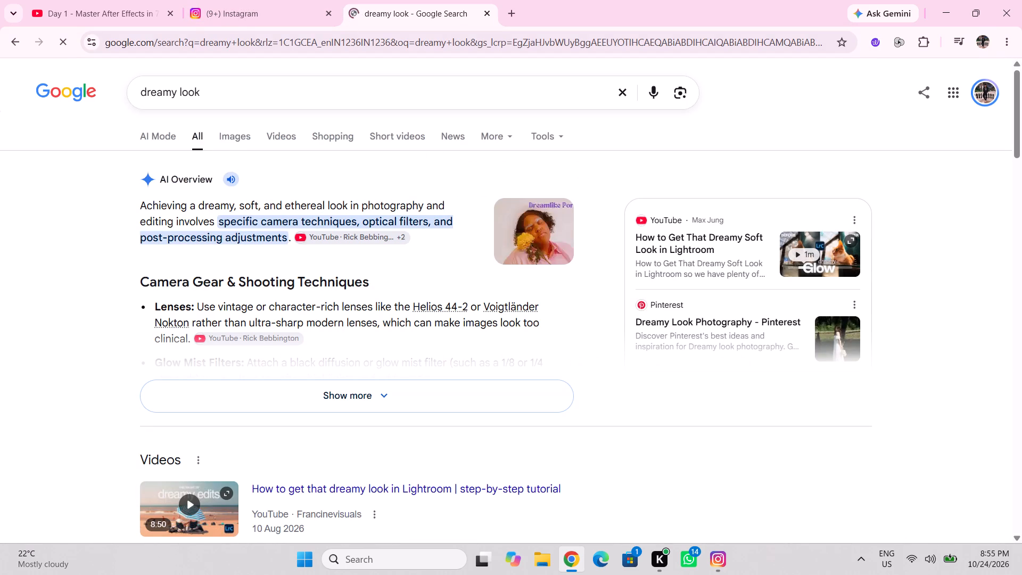
Browse the image results for "dreamy look" as visual references.
{"action": "left_click", "coordinate": [232, 139]}
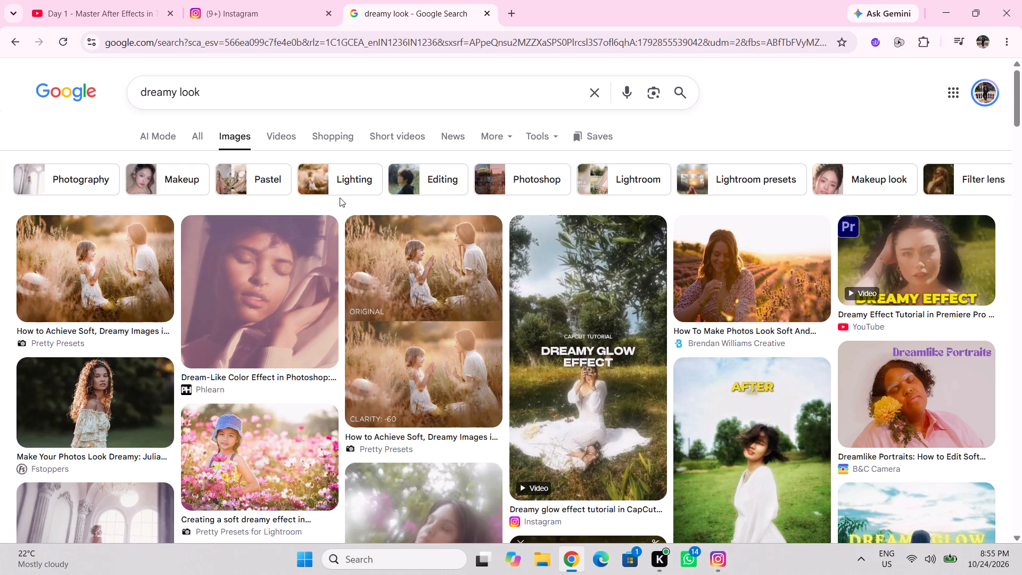
{"action": "scroll", "coordinate": [363, 222], "scroll_direction": "down", "scroll_amount": 3}
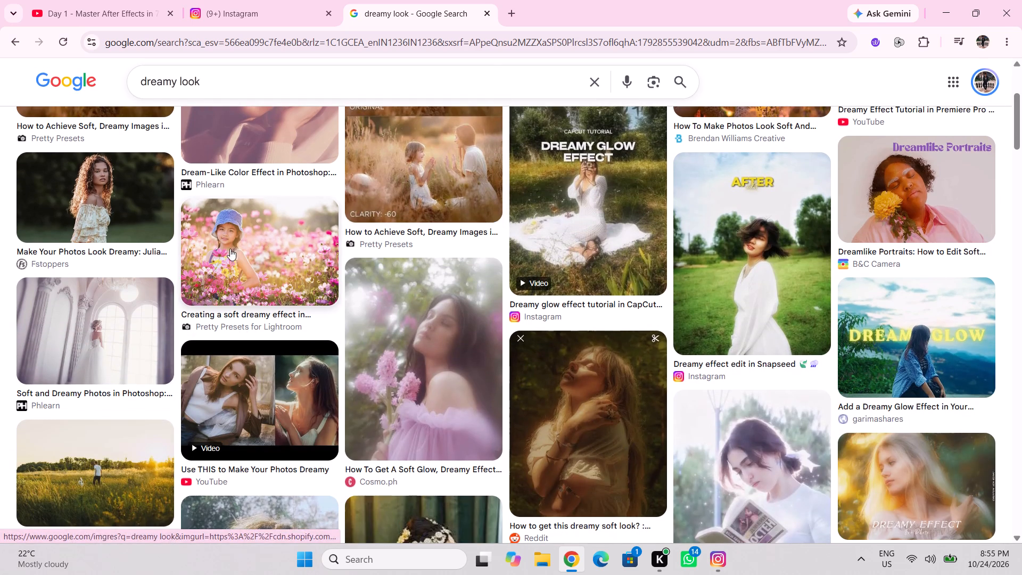
{"action": "scroll", "coordinate": [229, 249], "scroll_direction": "down", "scroll_amount": 3}
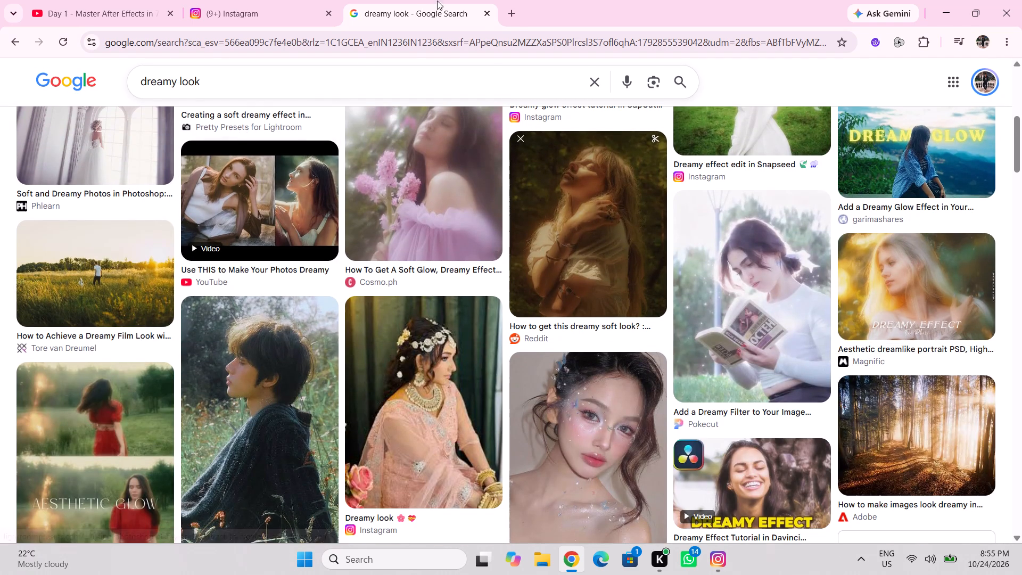
Search for "nature sunlight forest 4k pic" in a new browser tab and show the image results.
{"action": "left_click", "coordinate": [514, 17]}
{"action": "type", "text": "nature"}
{"action": "key", "text": "space"}
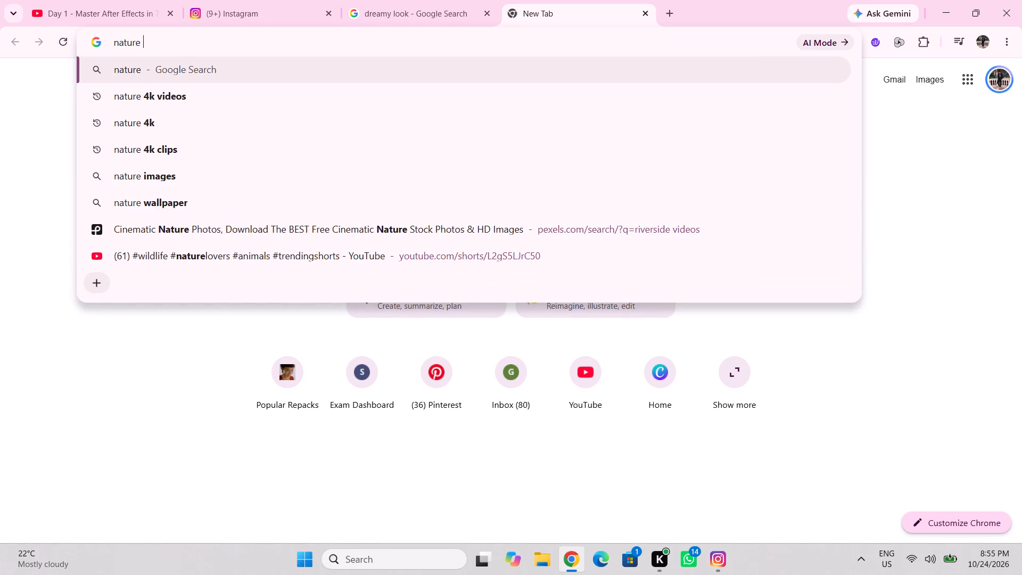
{"action": "type", "text": "sunalight forg"}
{"action": "key", "text": "BackSpace"}
{"action": "type", "text": "est 4k pic"}
{"action": "key", "text": "Return"}
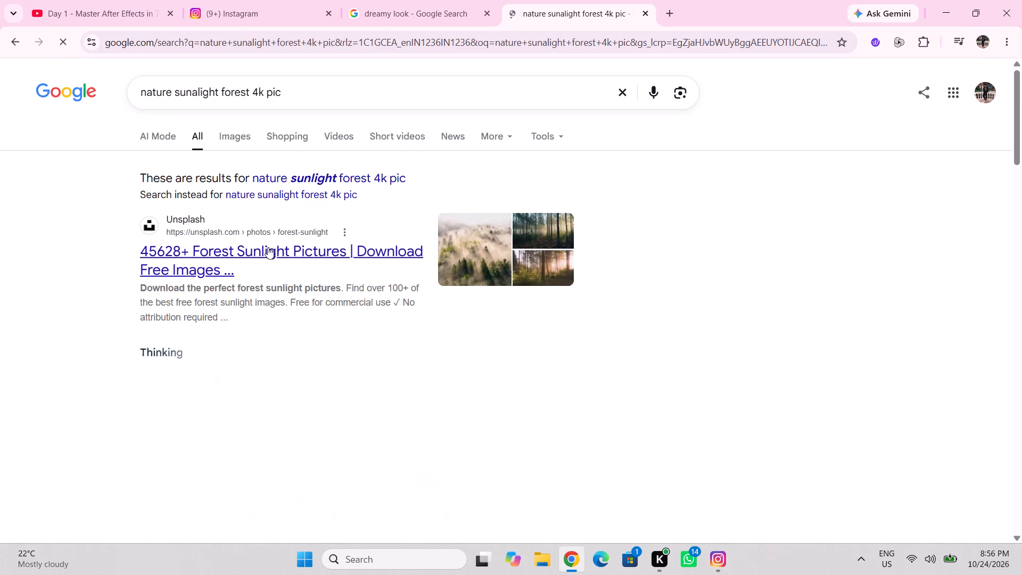
{"action": "left_click", "coordinate": [234, 149]}
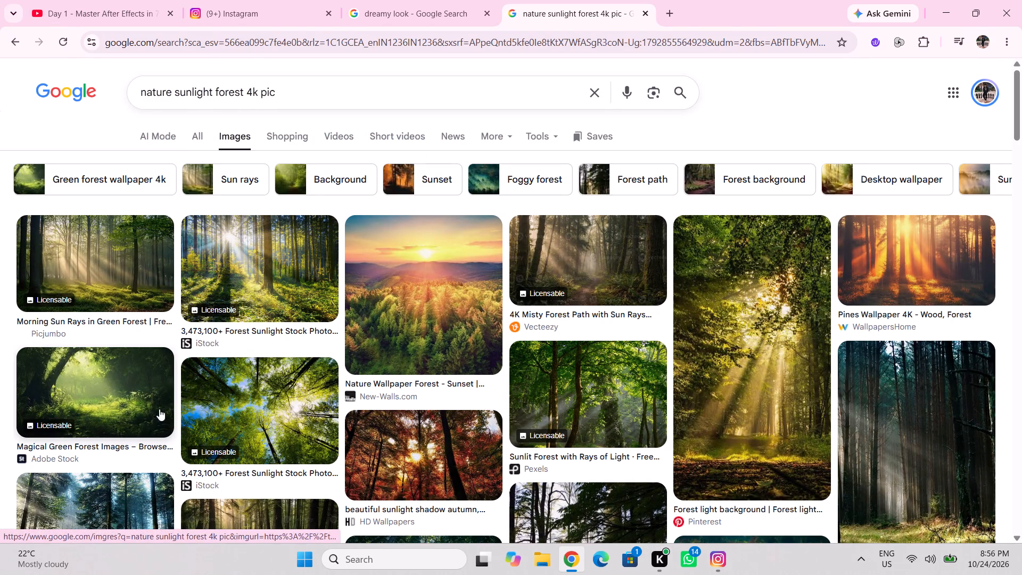
Open Unsplash's forest sunlight pictures from the web results and preview the photo of sunbeams shining through a lush green forest.
{"action": "left_click", "coordinate": [188, 144]}
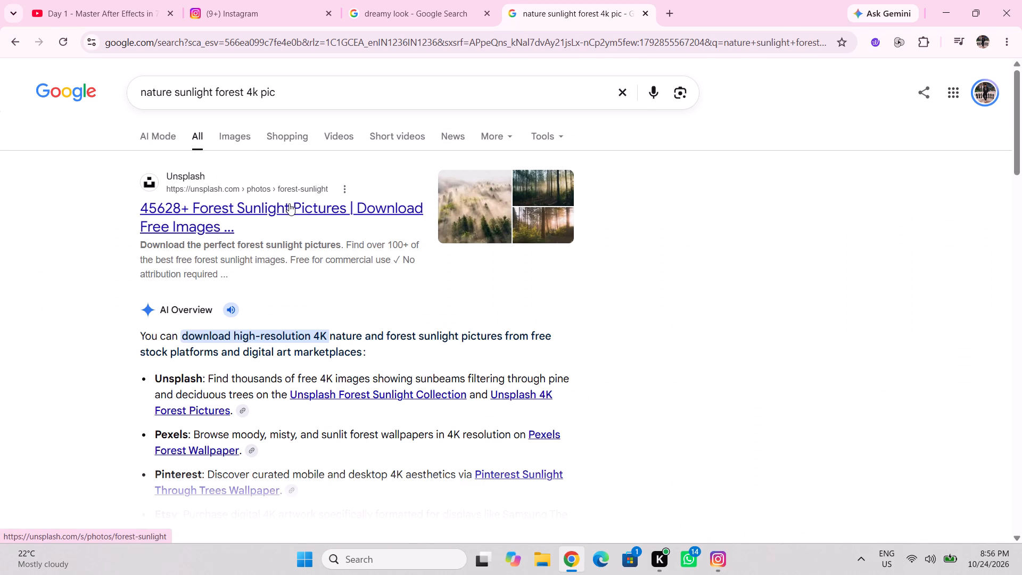
{"action": "left_click", "coordinate": [289, 203]}
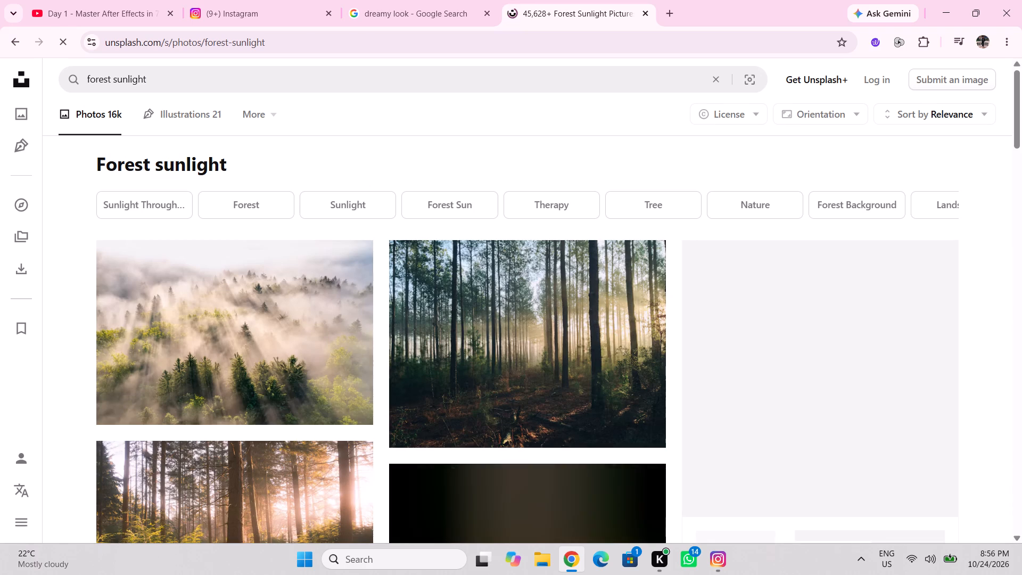
{"action": "scroll", "coordinate": [244, 365], "scroll_direction": "down", "scroll_amount": 2}
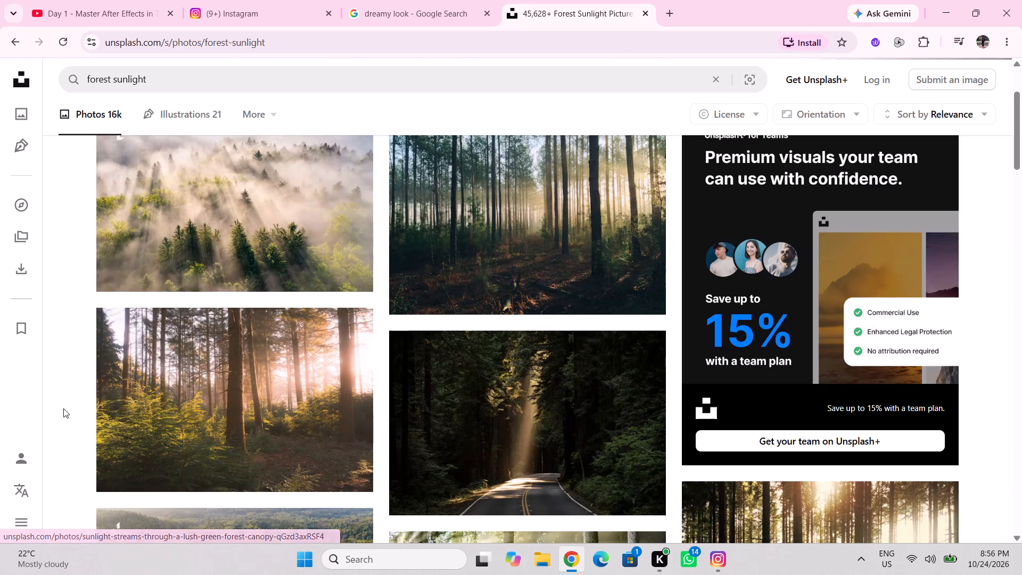
{"action": "left_click", "coordinate": [71, 405]}
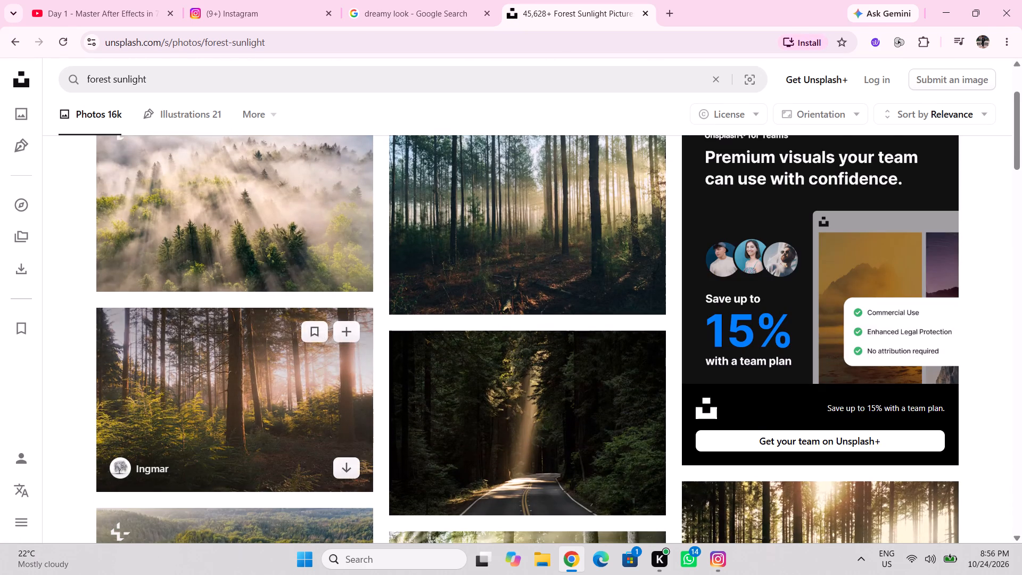
{"action": "scroll", "coordinate": [241, 390], "scroll_direction": "down", "scroll_amount": 4}
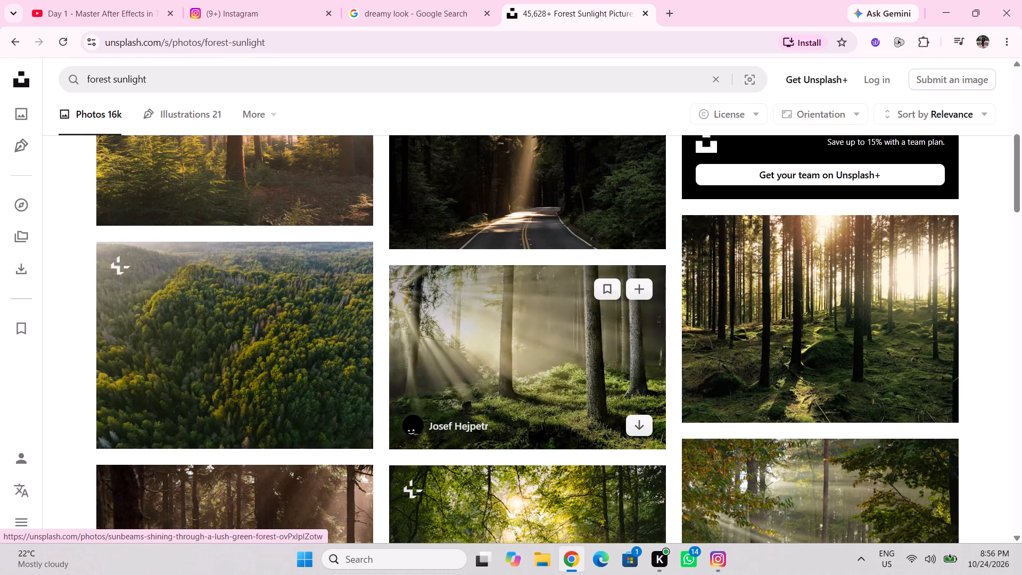
{"action": "left_click", "coordinate": [547, 366]}
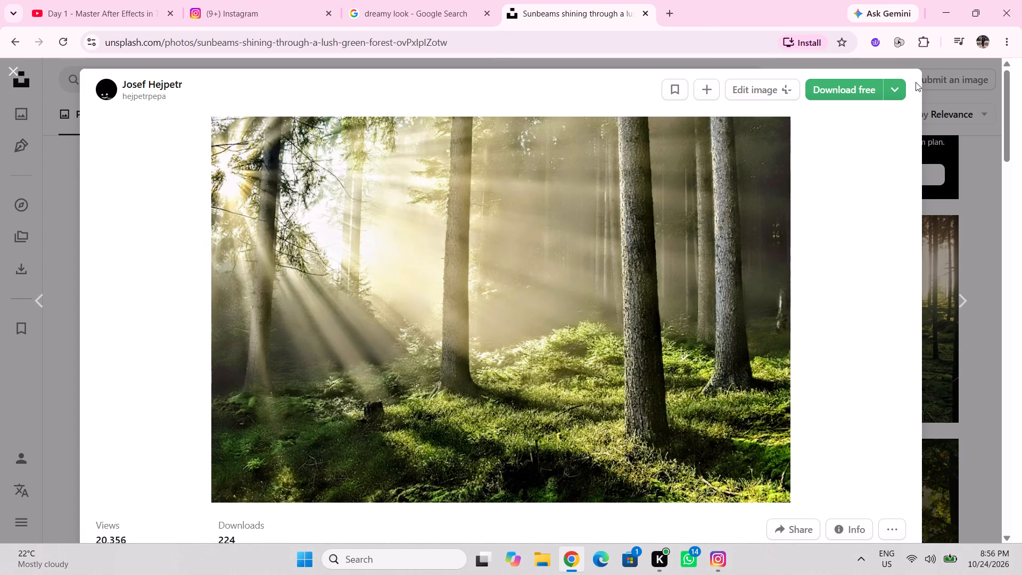
{"action": "left_click", "coordinate": [77, 393]}
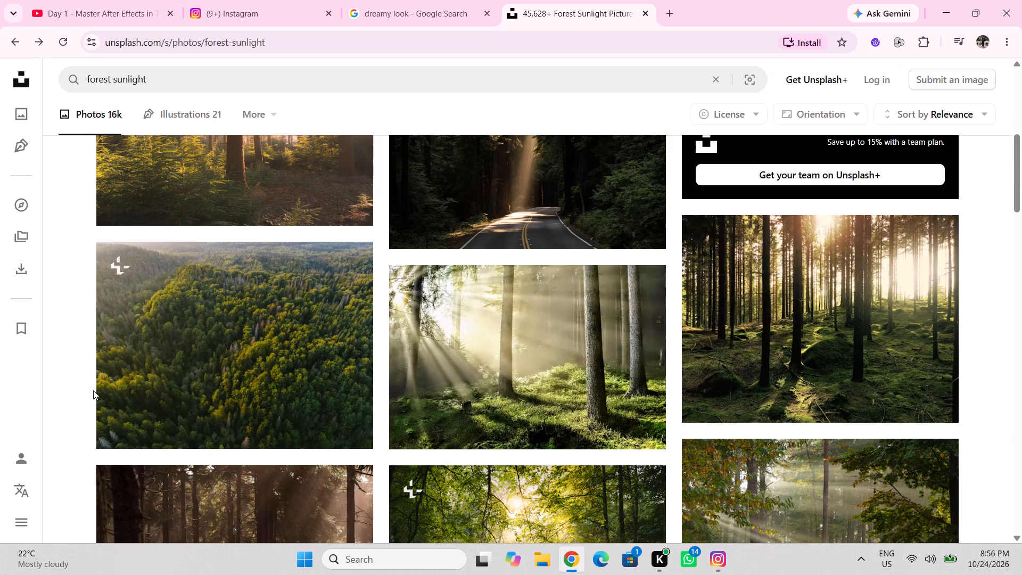
Look through more of Unsplash's forest sunlight photos, and return to the Google web results.
{"action": "scroll", "coordinate": [93, 390], "scroll_direction": "down", "scroll_amount": 12}
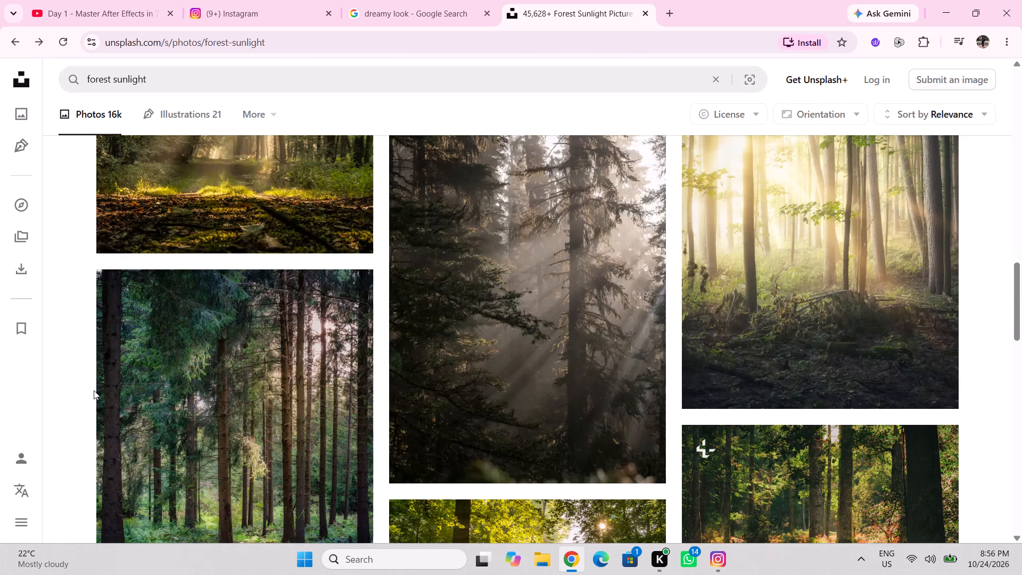
{"action": "scroll", "coordinate": [94, 390], "scroll_direction": "down", "scroll_amount": 3}
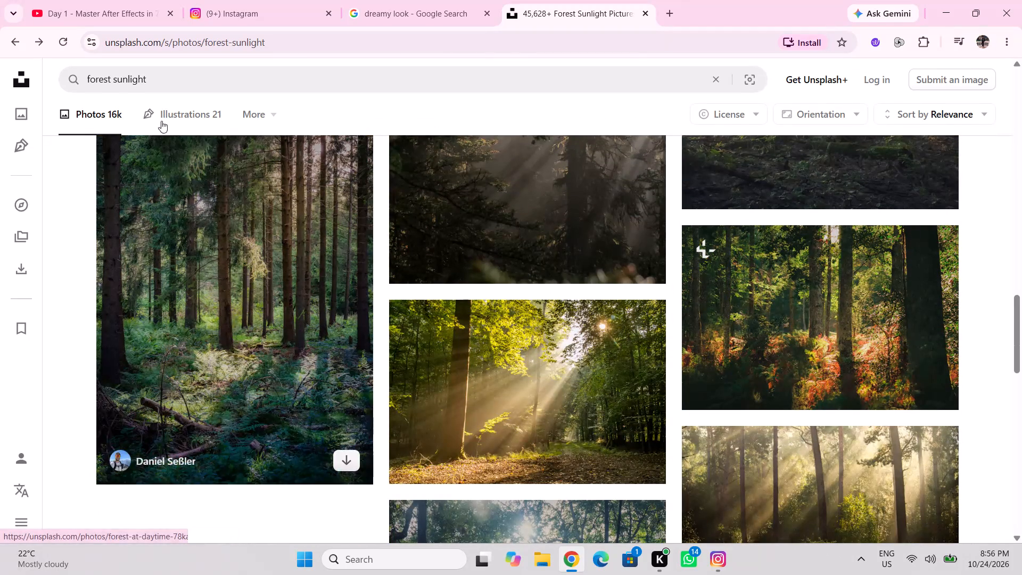
{"action": "left_click", "coordinate": [17, 44]}
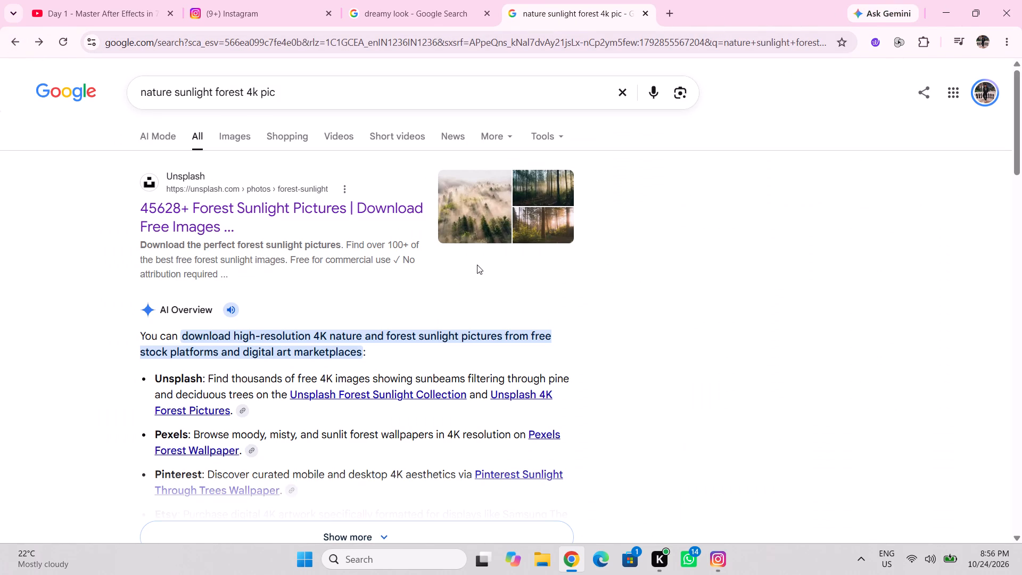
Open a new browser tab and bring up the recent searches in the Google search box.
{"action": "left_click", "coordinate": [670, 11]}
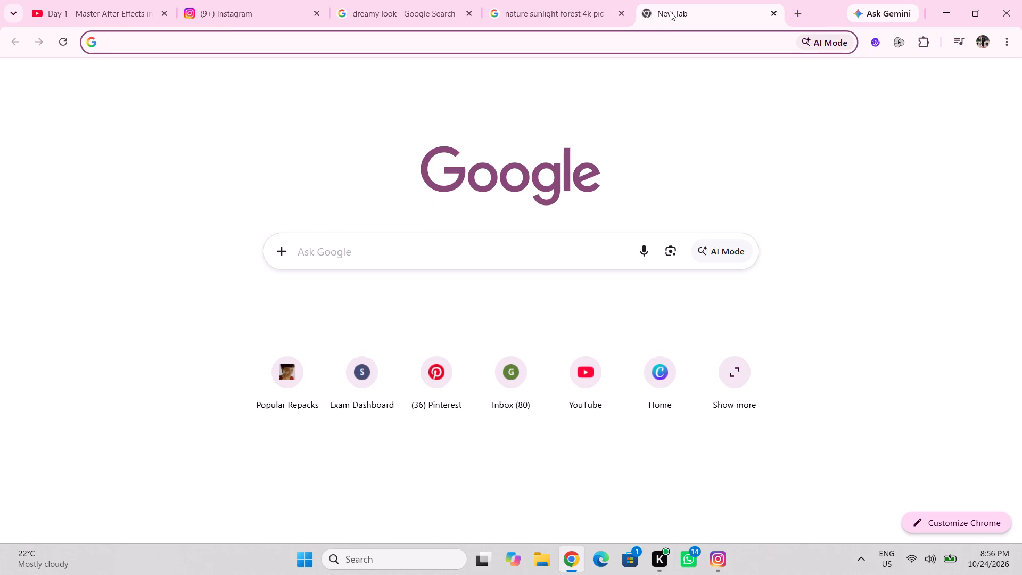
{"action": "left_click", "coordinate": [460, 261]}
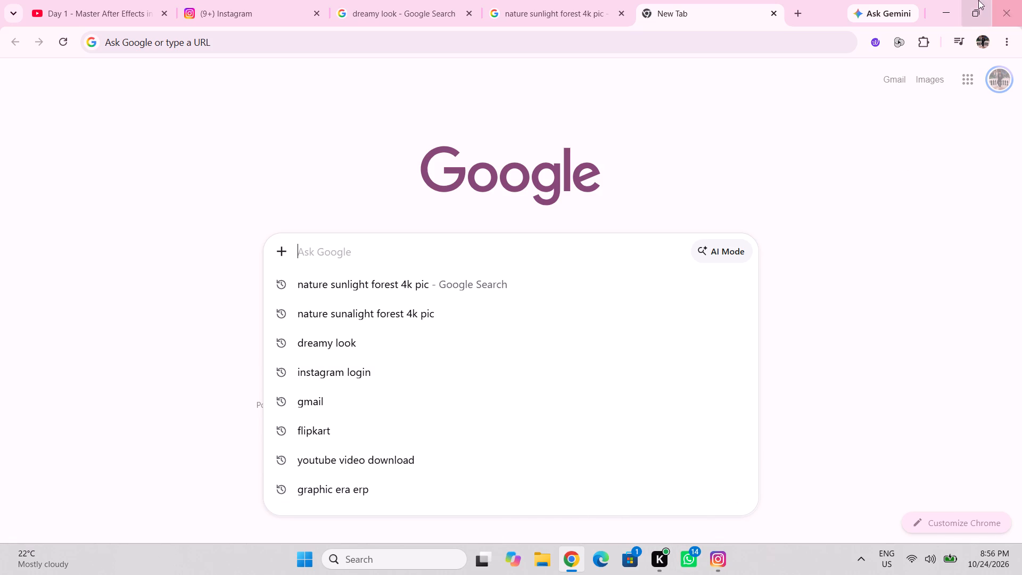
{"action": "left_click", "coordinate": [958, 0]}
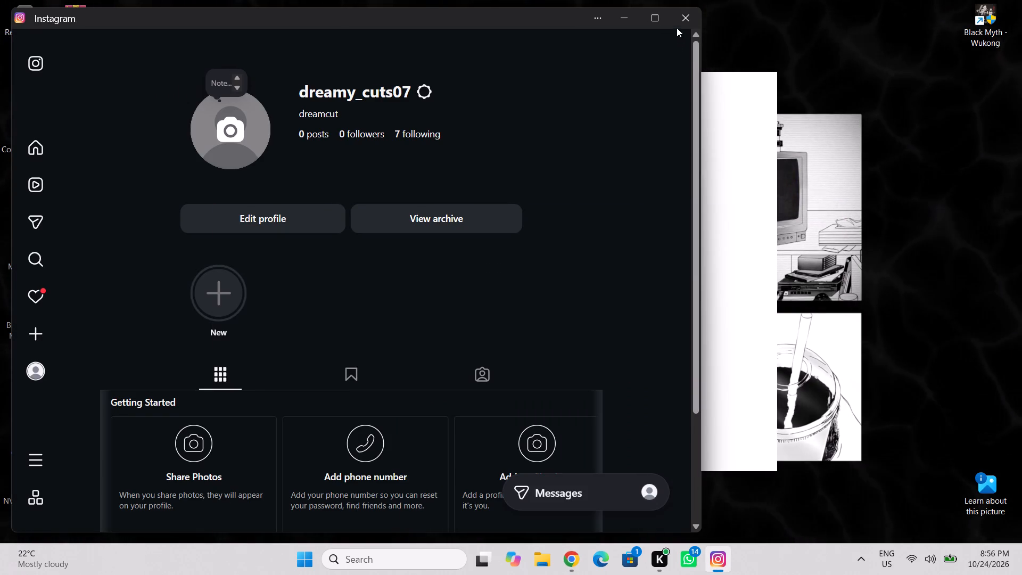
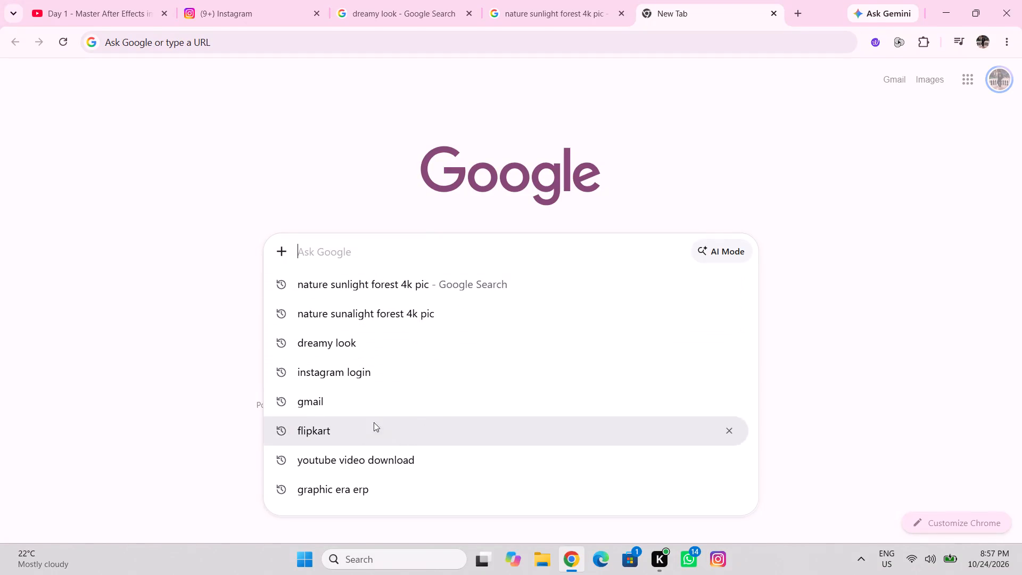
Search Google for "profile pic for cinematic" and show the image results.
{"action": "left_click", "coordinate": [379, 252]}
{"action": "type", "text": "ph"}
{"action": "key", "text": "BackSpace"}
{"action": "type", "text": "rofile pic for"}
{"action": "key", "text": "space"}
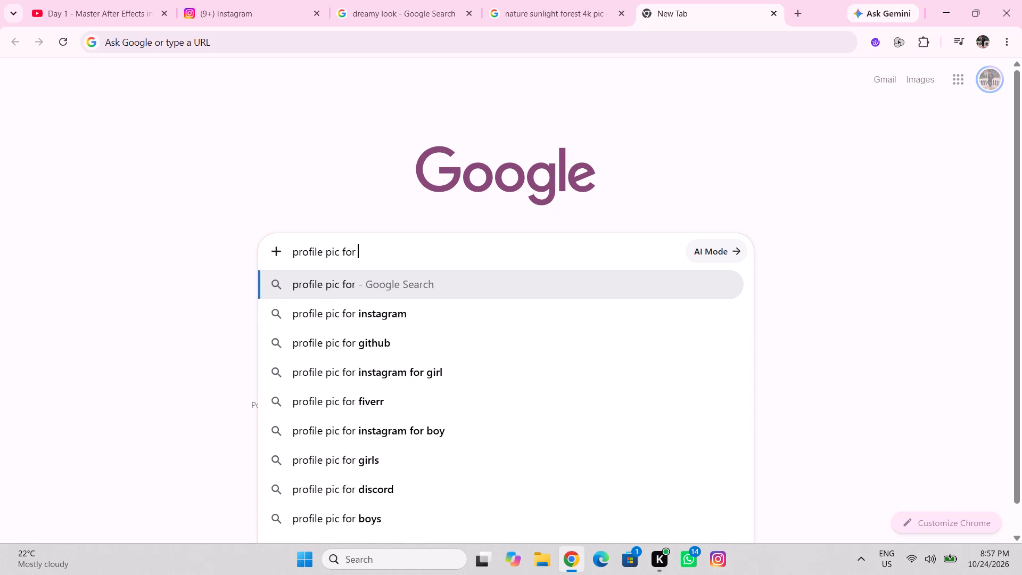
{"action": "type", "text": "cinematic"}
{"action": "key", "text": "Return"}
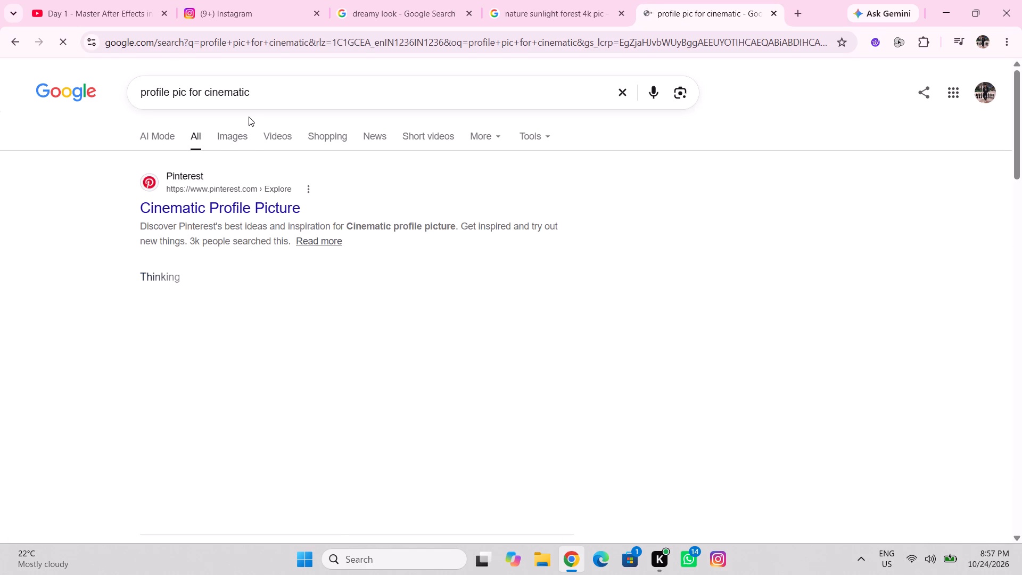
{"action": "left_click", "coordinate": [238, 127]}
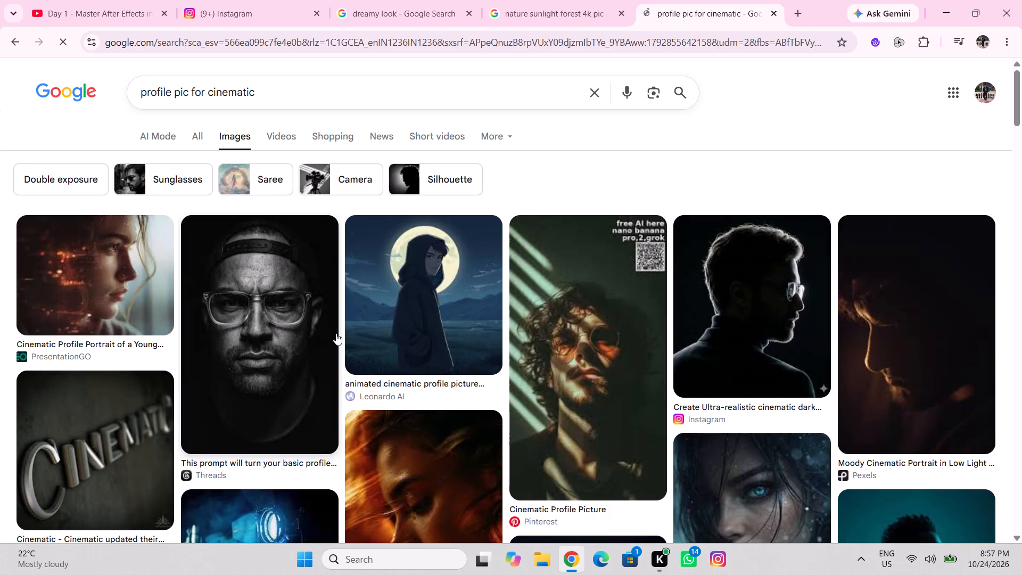
Browse the image results for "profile pic for cinematic" for portrait styles, down to the end of the initial results.
{"action": "scroll", "coordinate": [336, 333], "scroll_direction": "down", "scroll_amount": 11}
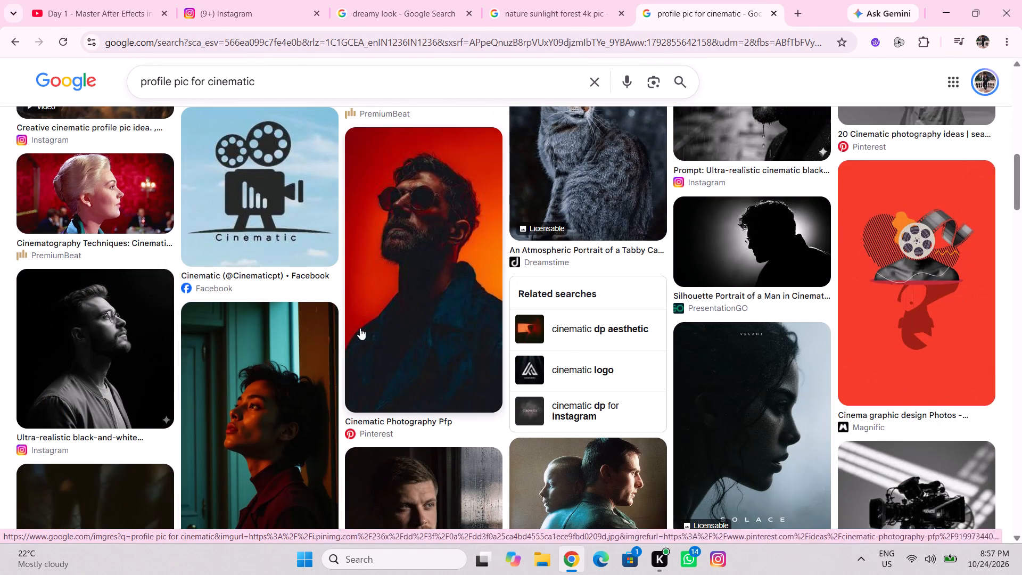
{"action": "scroll", "coordinate": [372, 323], "scroll_direction": "down", "scroll_amount": 6}
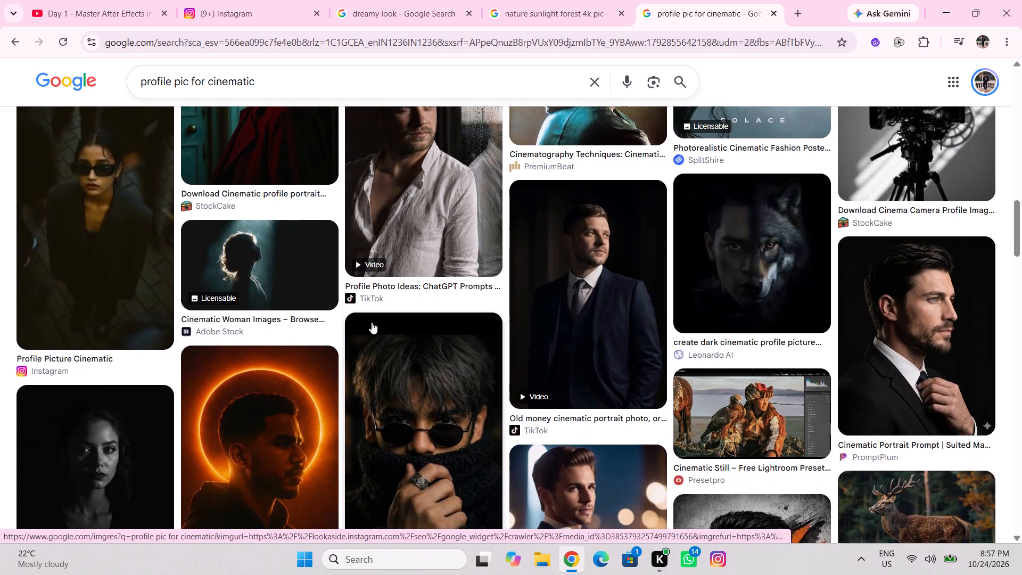
{"action": "scroll", "coordinate": [372, 322], "scroll_direction": "down", "scroll_amount": 6}
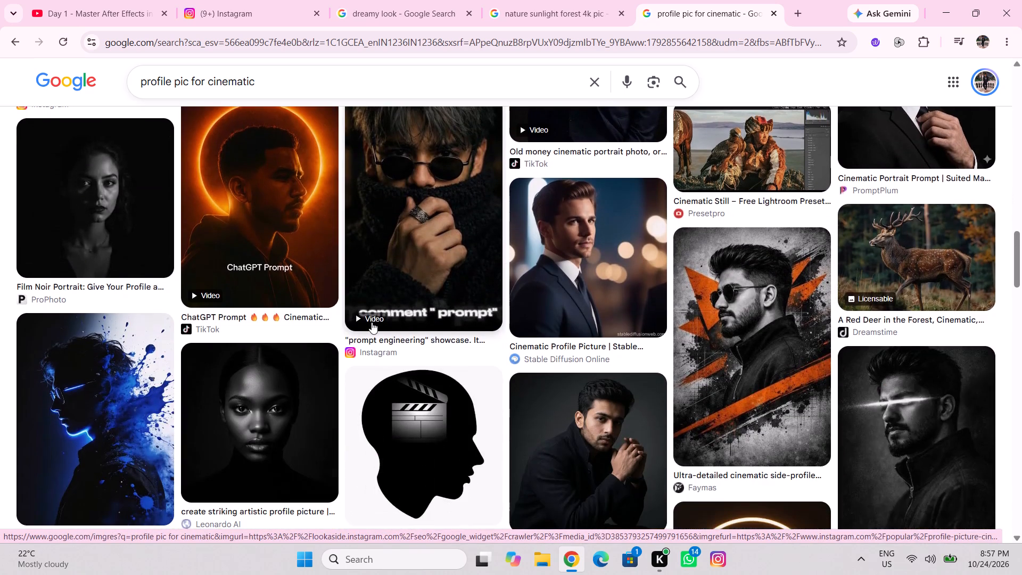
{"action": "scroll", "coordinate": [372, 322], "scroll_direction": "down", "scroll_amount": 6}
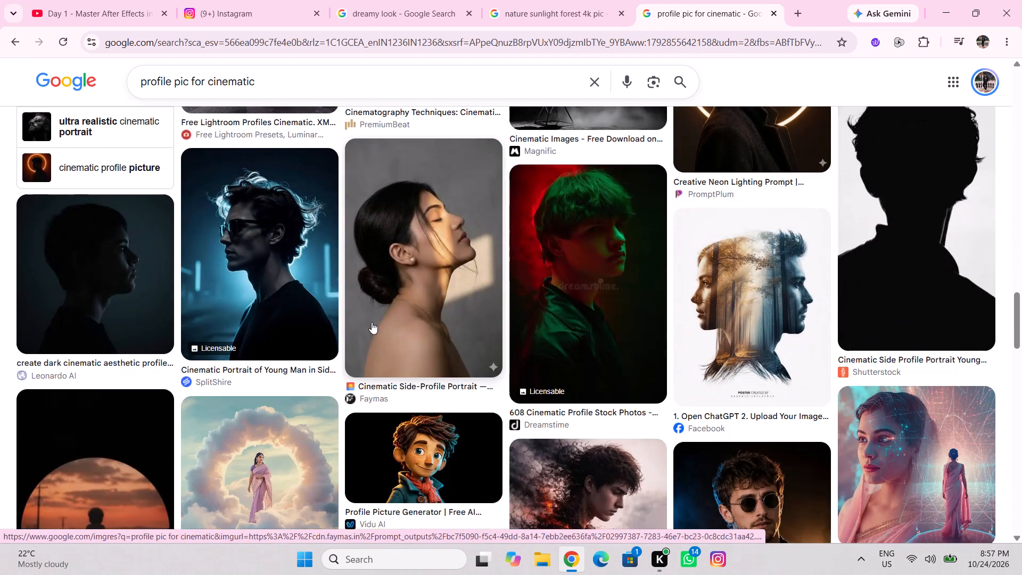
{"action": "scroll", "coordinate": [372, 322], "scroll_direction": "down", "scroll_amount": 8}
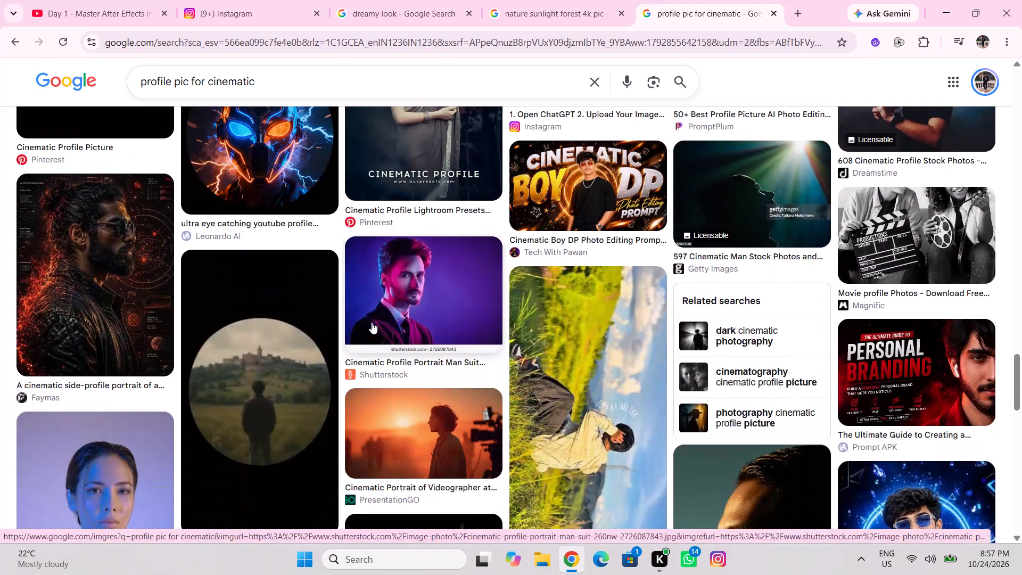
{"action": "scroll", "coordinate": [372, 322], "scroll_direction": "down", "scroll_amount": 8}
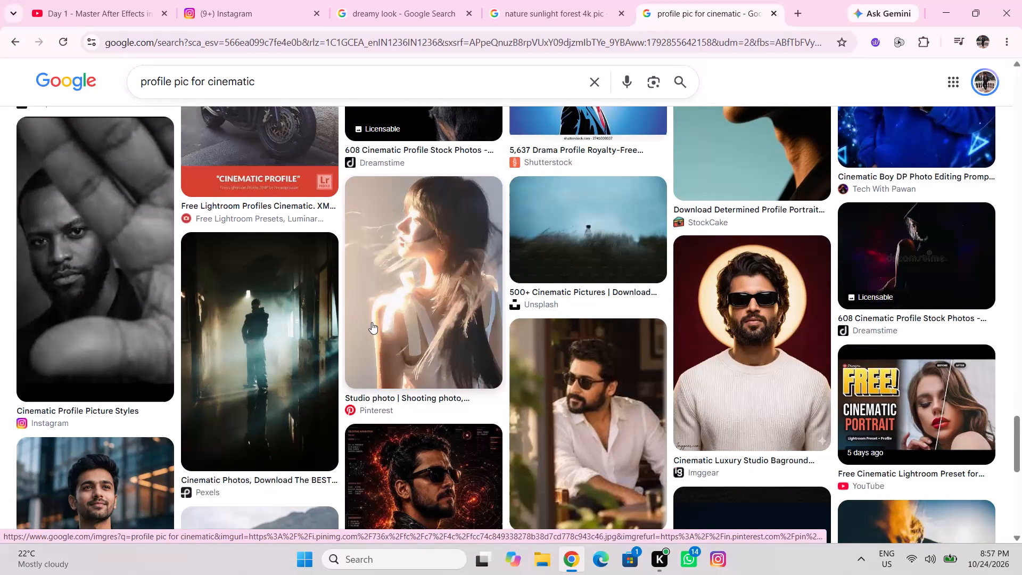
{"action": "scroll", "coordinate": [428, 318], "scroll_direction": "down", "scroll_amount": 5}
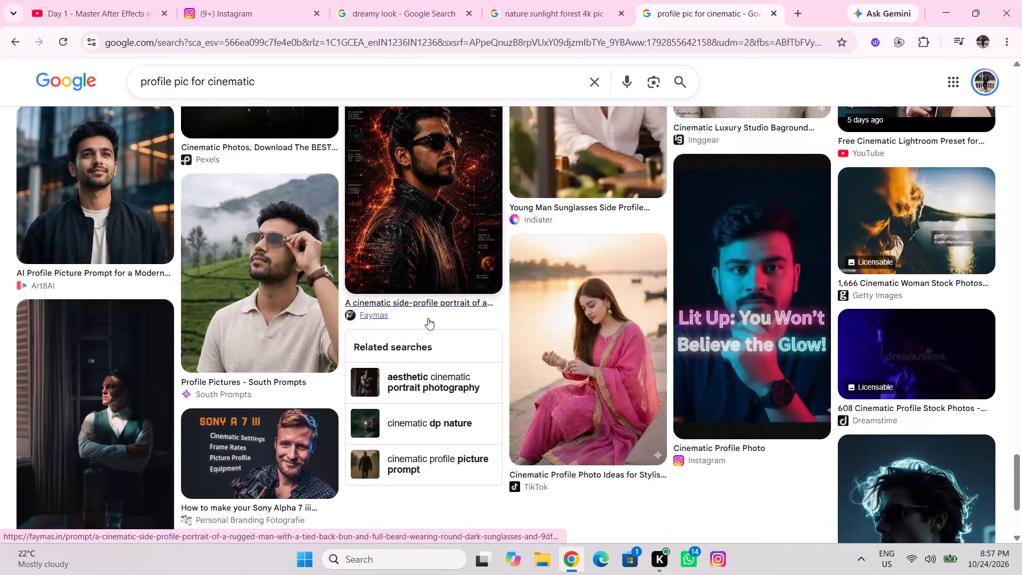
{"action": "scroll", "coordinate": [428, 318], "scroll_direction": "down", "scroll_amount": 9}
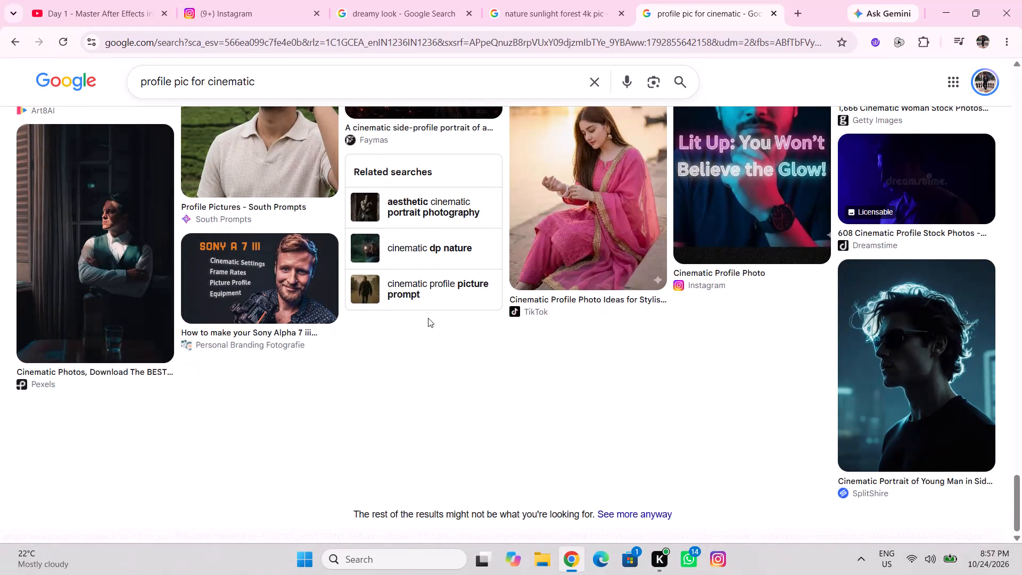
{"action": "scroll", "coordinate": [428, 318], "scroll_direction": "down", "scroll_amount": 6}
{"action": "scroll", "coordinate": [611, 406], "scroll_direction": "down", "scroll_amount": 6}
{"action": "scroll", "coordinate": [603, 392], "scroll_direction": "up", "scroll_amount": 3}
{"action": "scroll", "coordinate": [676, 558], "scroll_direction": "down", "scroll_amount": 6}
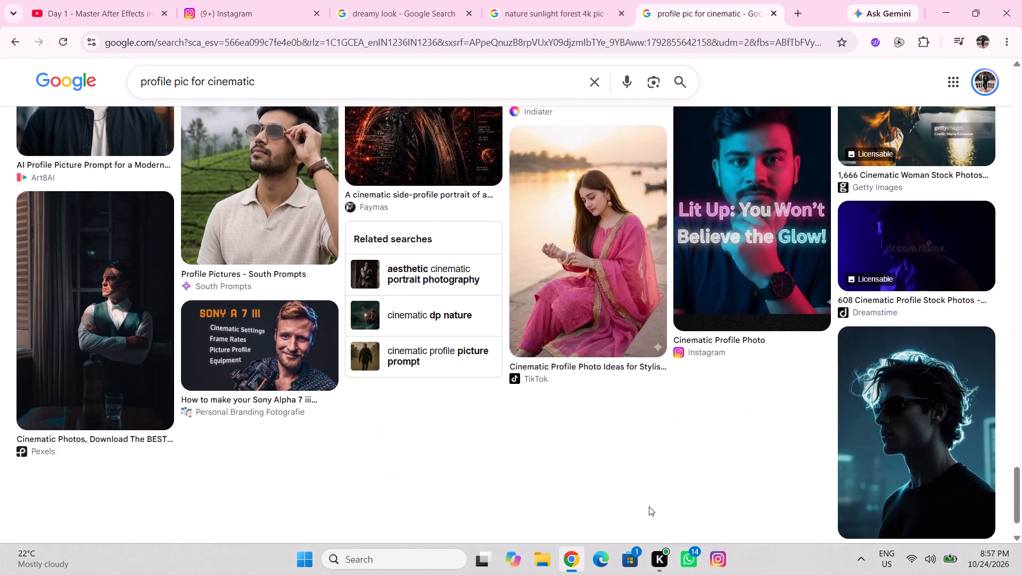
Load the additional image results for "profile pic for cinematic" beyond the initial set.
{"action": "scroll", "coordinate": [647, 506], "scroll_direction": "down", "scroll_amount": 5}
{"action": "left_click", "coordinate": [641, 507]}
{"action": "left_click", "coordinate": [643, 513]}
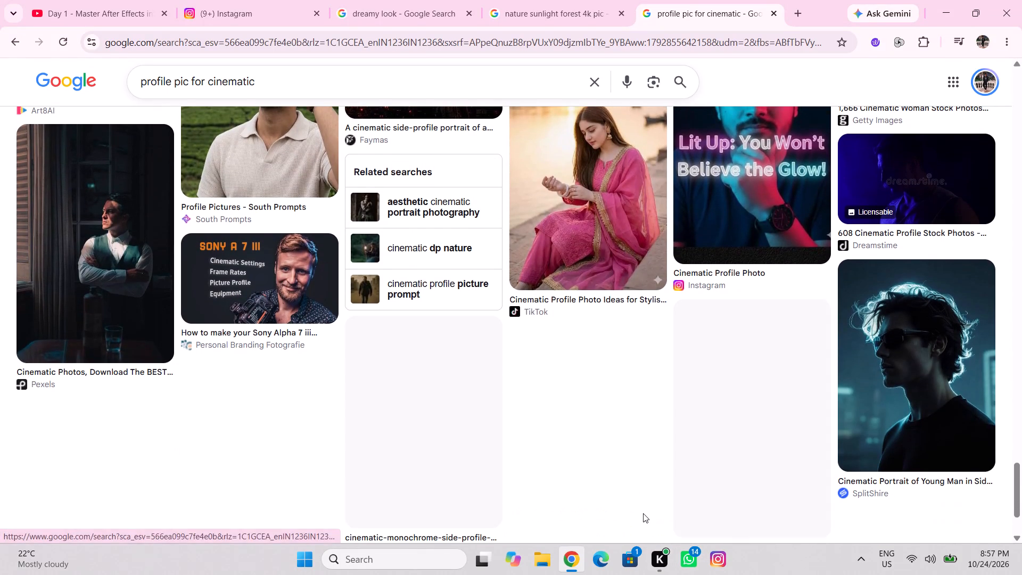
{"action": "scroll", "coordinate": [391, 395], "scroll_direction": "down", "scroll_amount": 6}
{"action": "scroll", "coordinate": [391, 394], "scroll_direction": "up", "scroll_amount": 12}
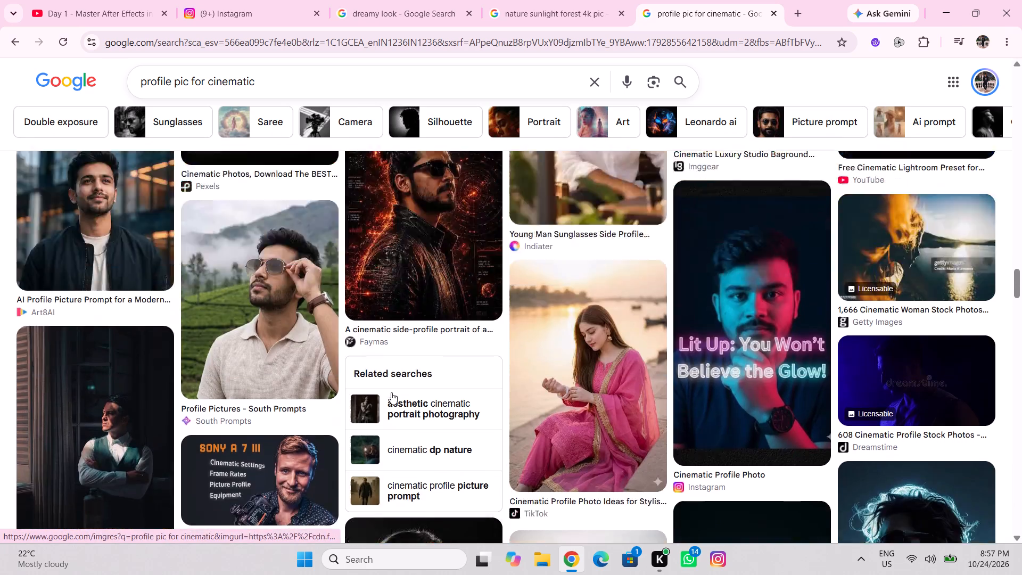
Look back through the cinematic profile picture results up to the first row of images.
{"action": "scroll", "coordinate": [391, 392], "scroll_direction": "up", "scroll_amount": 20}
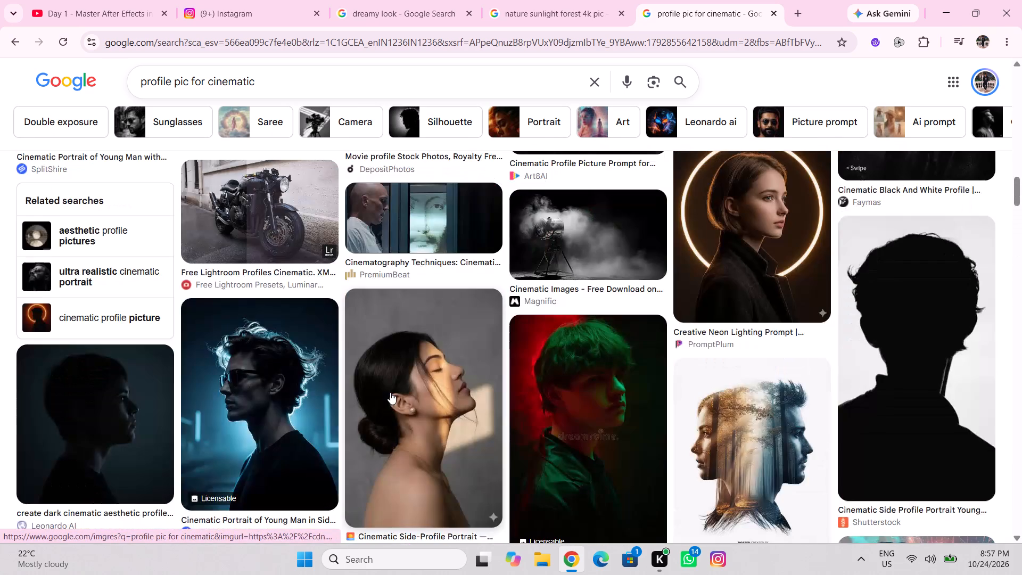
{"action": "scroll", "coordinate": [390, 393], "scroll_direction": "up", "scroll_amount": 10}
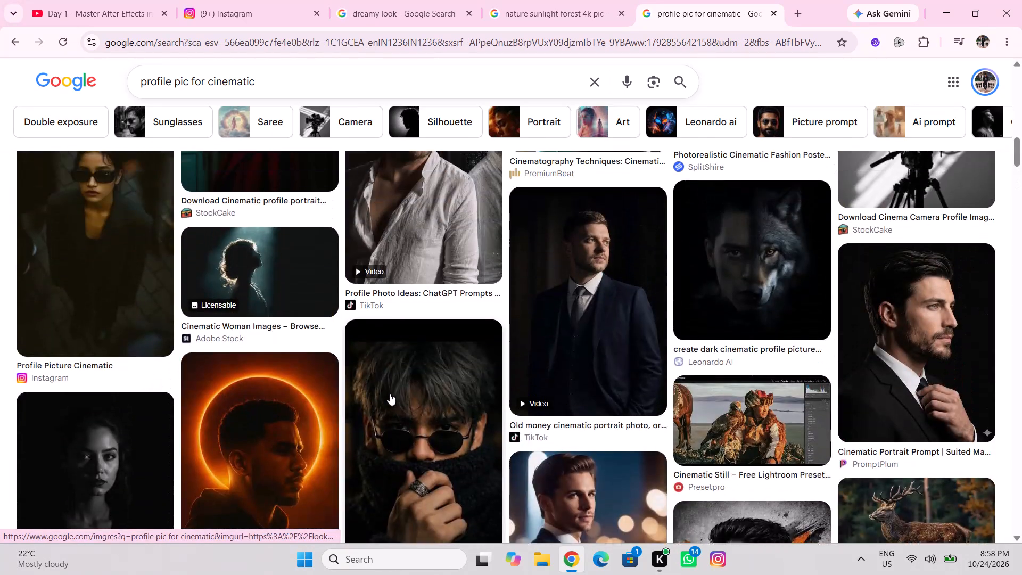
{"action": "scroll", "coordinate": [390, 393], "scroll_direction": "up", "scroll_amount": 12}
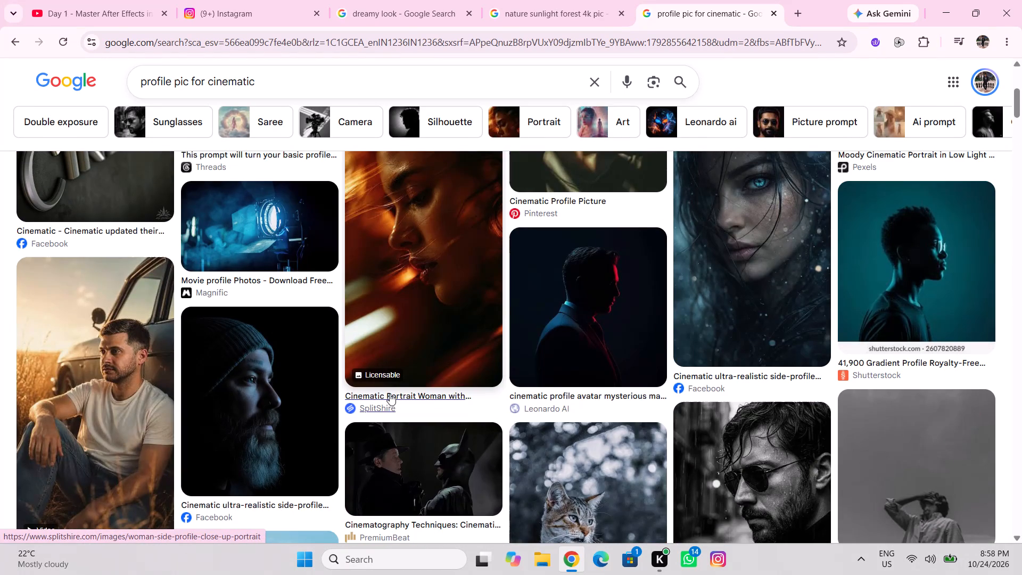
{"action": "scroll", "coordinate": [302, 358], "scroll_direction": "down", "scroll_amount": 1}
{"action": "scroll", "coordinate": [300, 358], "scroll_direction": "up", "scroll_amount": 12}
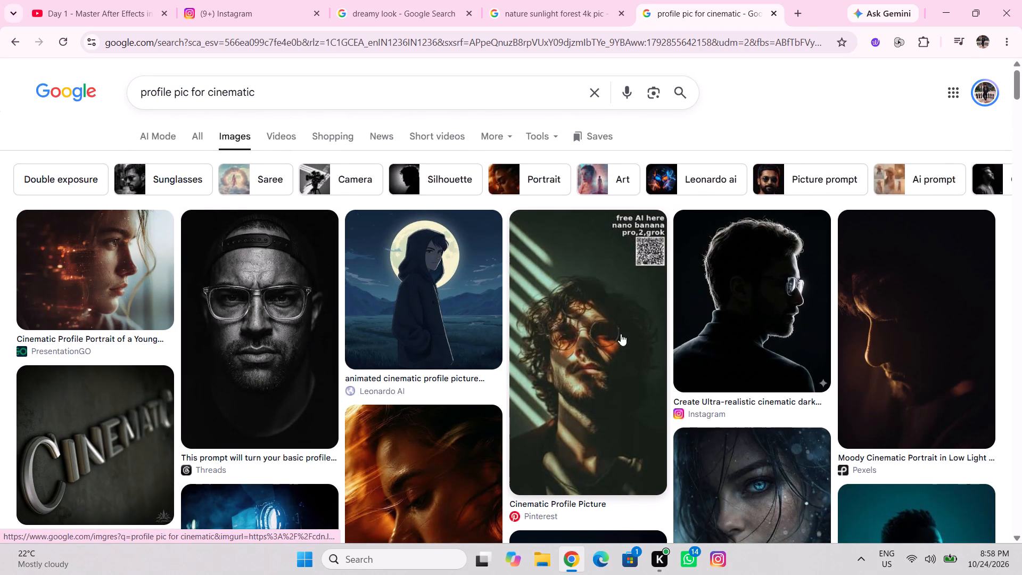
Show all web results for "profile pic for cinematic" and read the overview's popular cinematic PFP styles, starting with Warm Film Grain & Retro Look.
{"action": "left_click", "coordinate": [201, 141]}
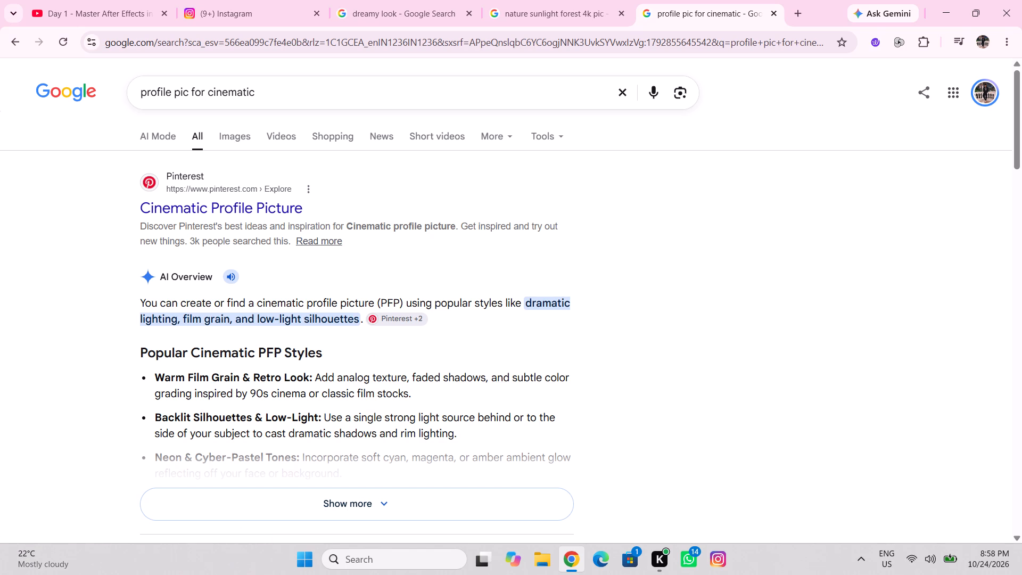
{"action": "left_click_drag", "start_coordinate": [156, 376], "coordinate": [309, 384]}
{"action": "left_click", "coordinate": [392, 351]}
{"action": "left_click", "coordinate": [733, 285]}
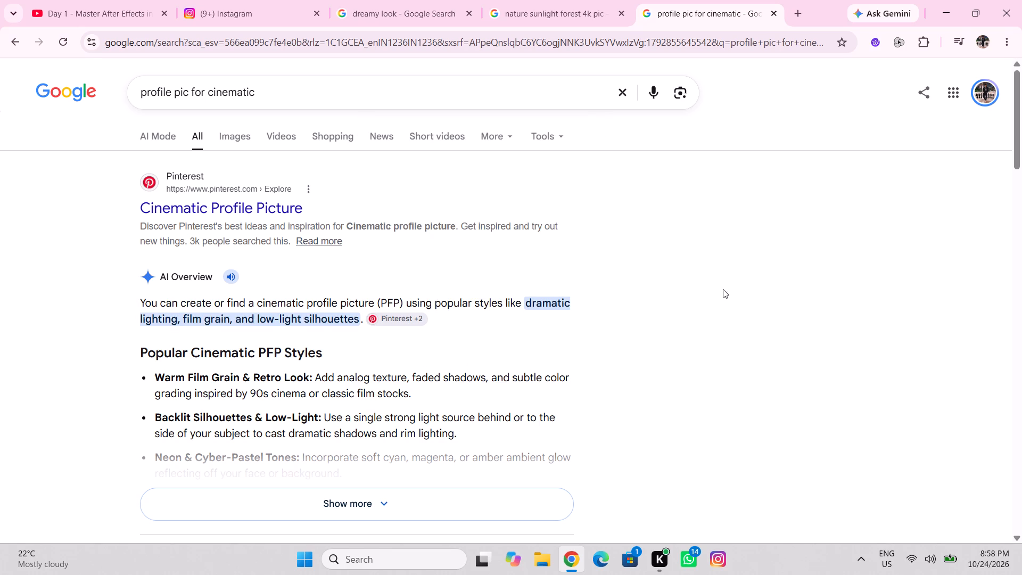
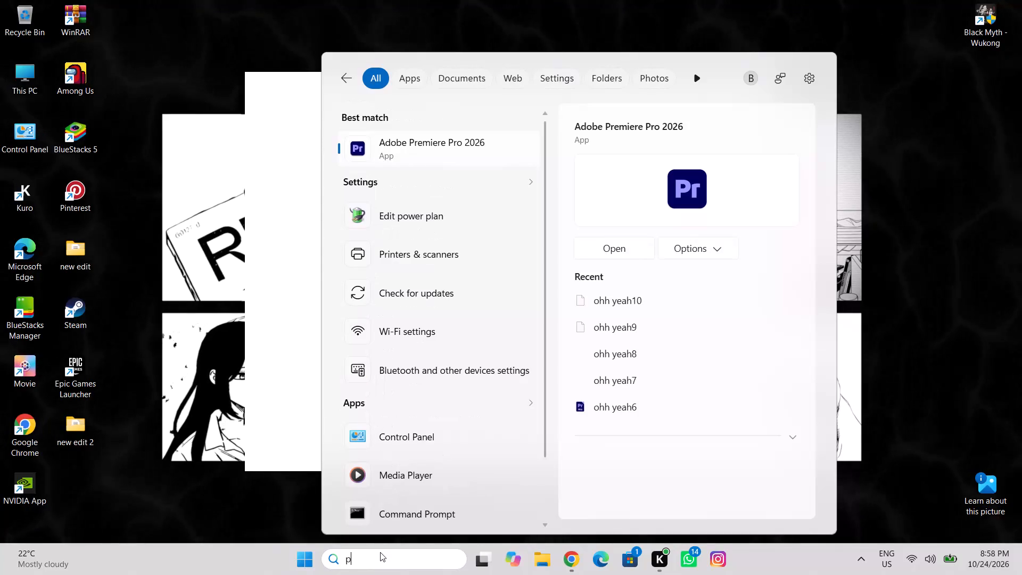
Find Adobe Photoshop 2026 through the system search and launch it.
{"action": "key", "text": "h"}
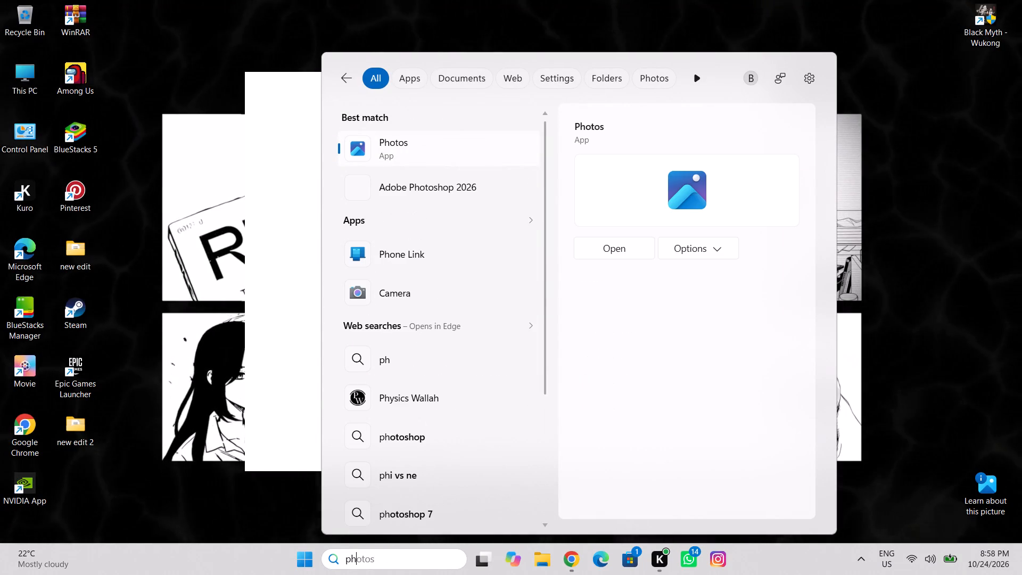
{"action": "key", "text": "Down"}
{"action": "key", "text": "Return"}
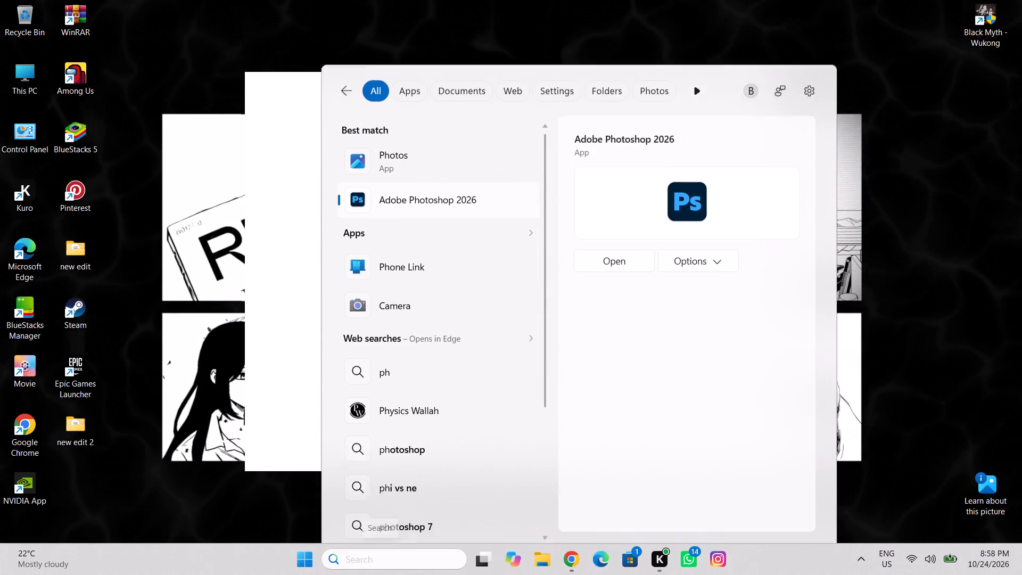
Switch to Chrome and close the YouTube, Instagram, dreamy look and nature sunlight forest tabs, keeping the cinematic nature profile picture search.
{"action": "left_click", "coordinate": [582, 561]}
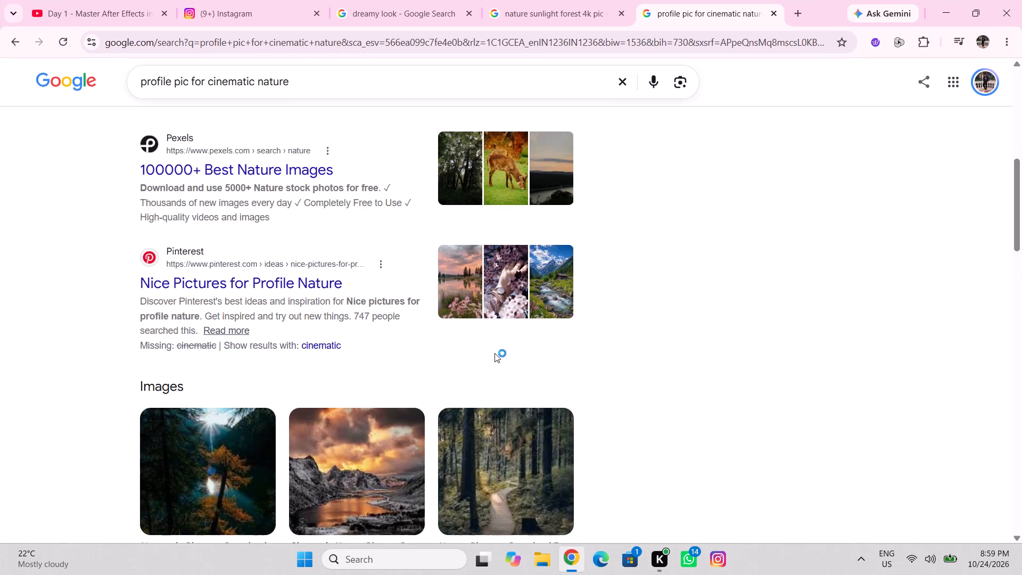
{"action": "double_click", "coordinate": [164, 10]}
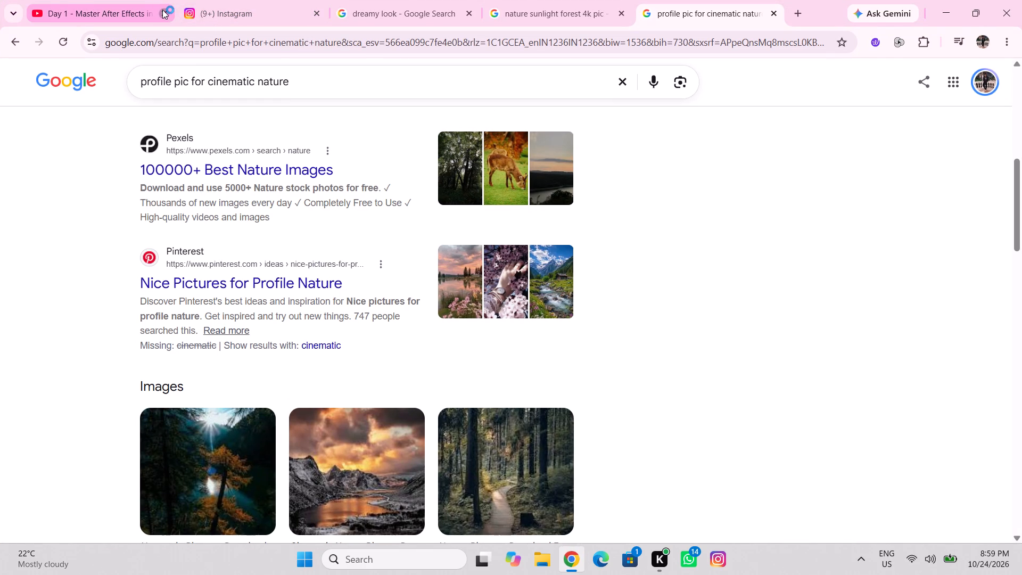
{"action": "triple_click", "coordinate": [162, 10]}
{"action": "left_click", "coordinate": [162, 10]}
{"action": "left_click", "coordinate": [162, 10]}
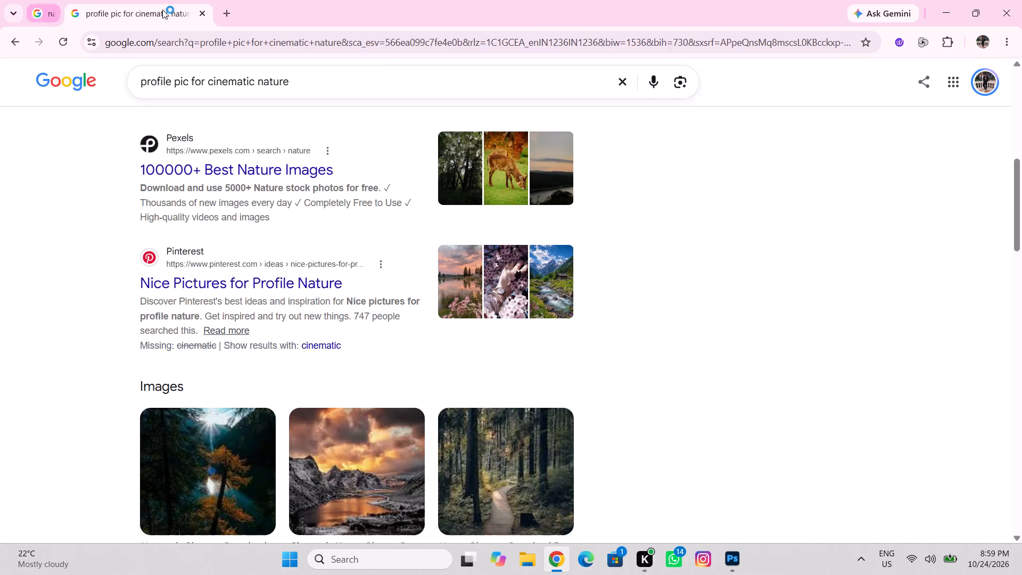
Search Google for "playback png" in a new tab and show the image results.
{"action": "left_click", "coordinate": [183, 12]}
{"action": "type", "text": "playback png"}
{"action": "key", "text": "Return"}
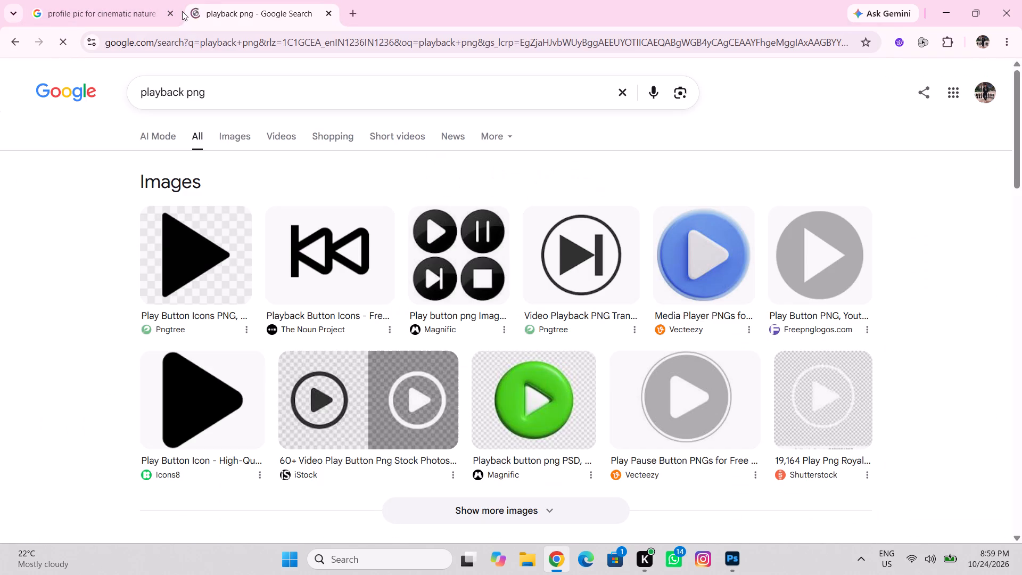
{"action": "left_click", "coordinate": [228, 146]}
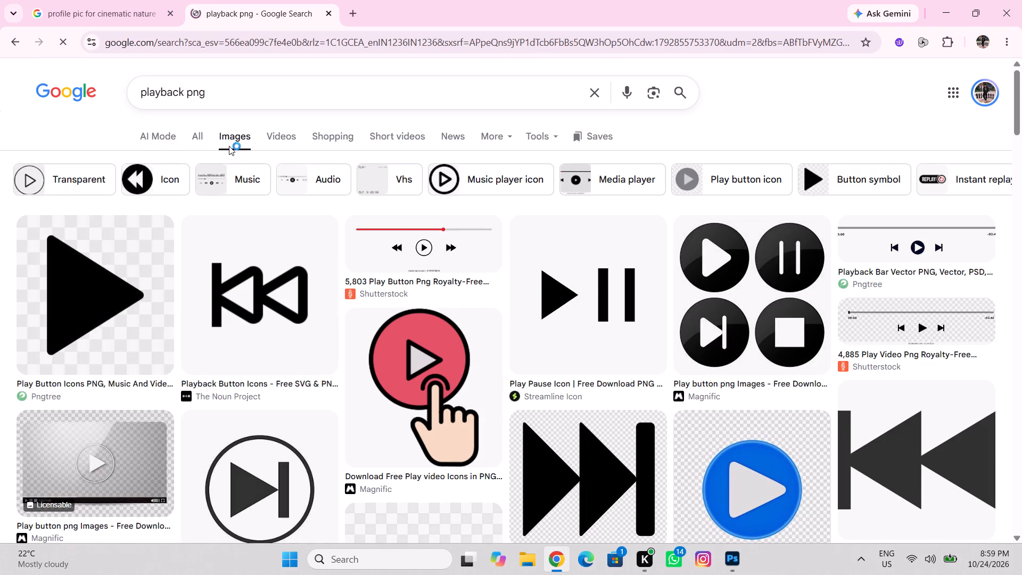
{"action": "scroll", "coordinate": [259, 169], "scroll_direction": "down", "scroll_amount": 2}
Look through the "playback png" image results for a suitable playback graphic.
{"action": "scroll", "coordinate": [291, 311], "scroll_direction": "down", "scroll_amount": 3}
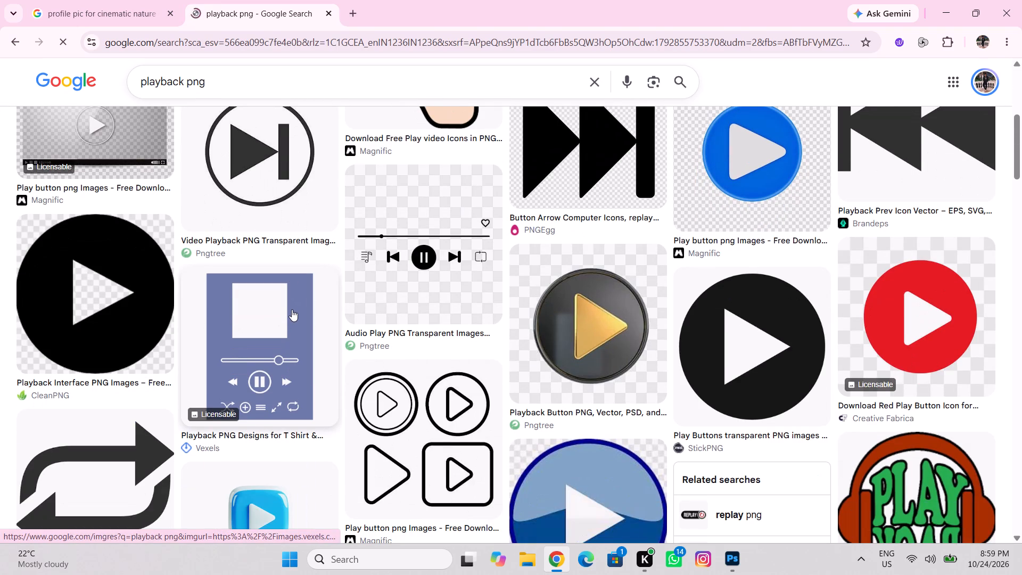
{"action": "scroll", "coordinate": [292, 310], "scroll_direction": "up", "scroll_amount": 1}
{"action": "scroll", "coordinate": [292, 310], "scroll_direction": "down", "scroll_amount": 1}
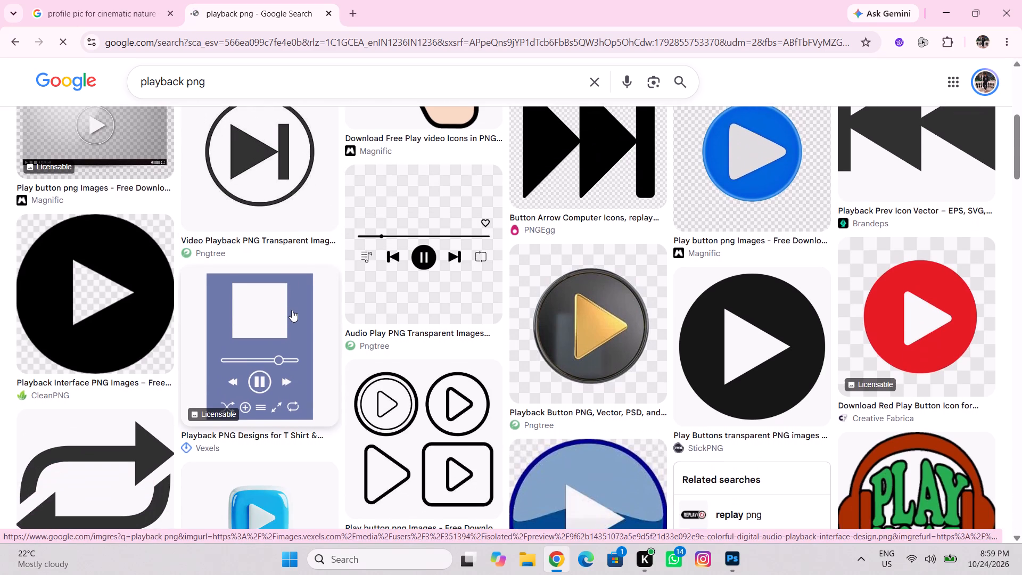
{"action": "scroll", "coordinate": [292, 310], "scroll_direction": "down", "scroll_amount": 5}
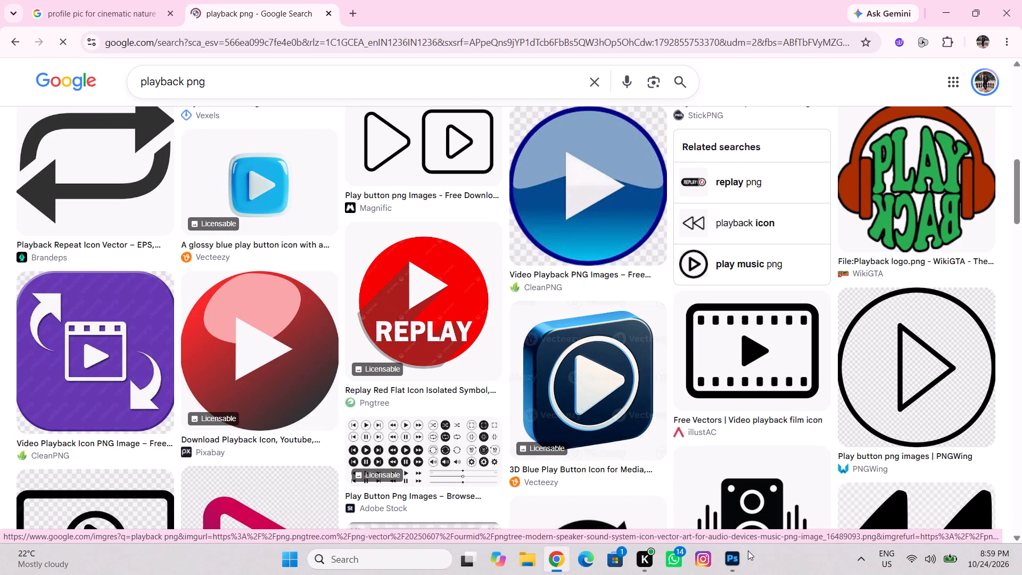
Switch to Photoshop, closing the Instagram app window on the way.
{"action": "left_click", "coordinate": [715, 569]}
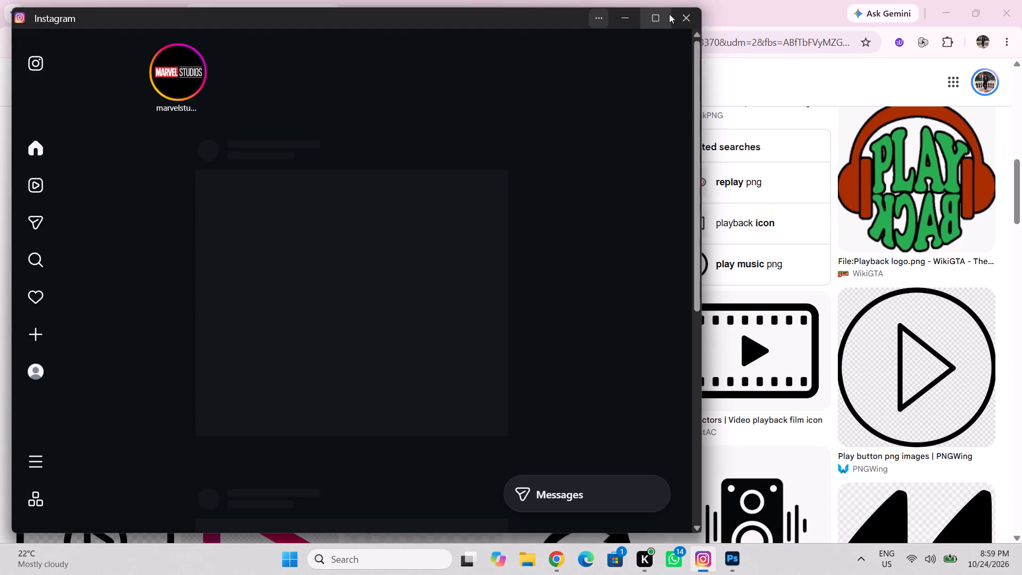
{"action": "left_click", "coordinate": [674, 15]}
{"action": "left_click", "coordinate": [726, 569]}
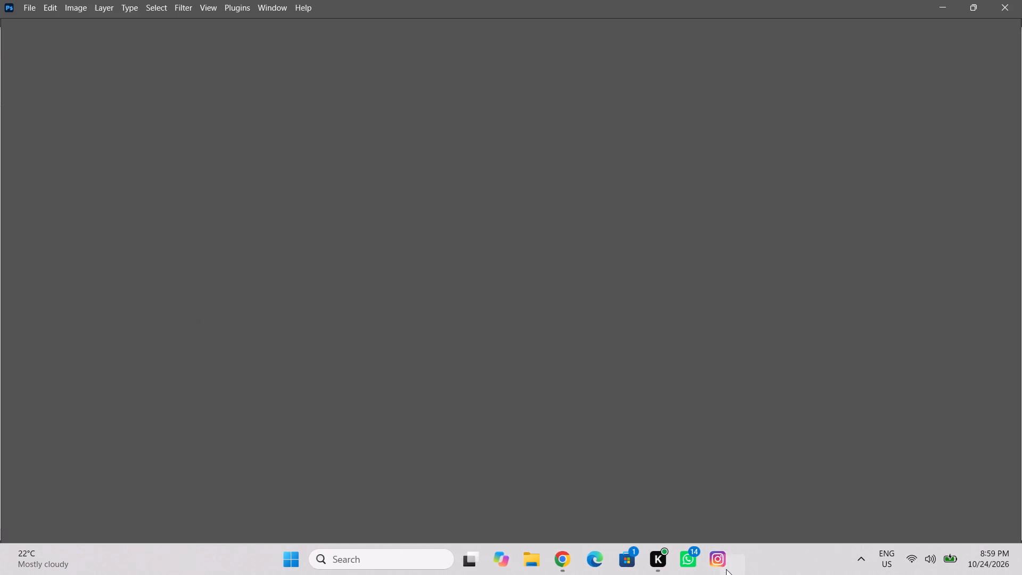
Open the Instagram app.
{"action": "left_click", "coordinate": [717, 563]}
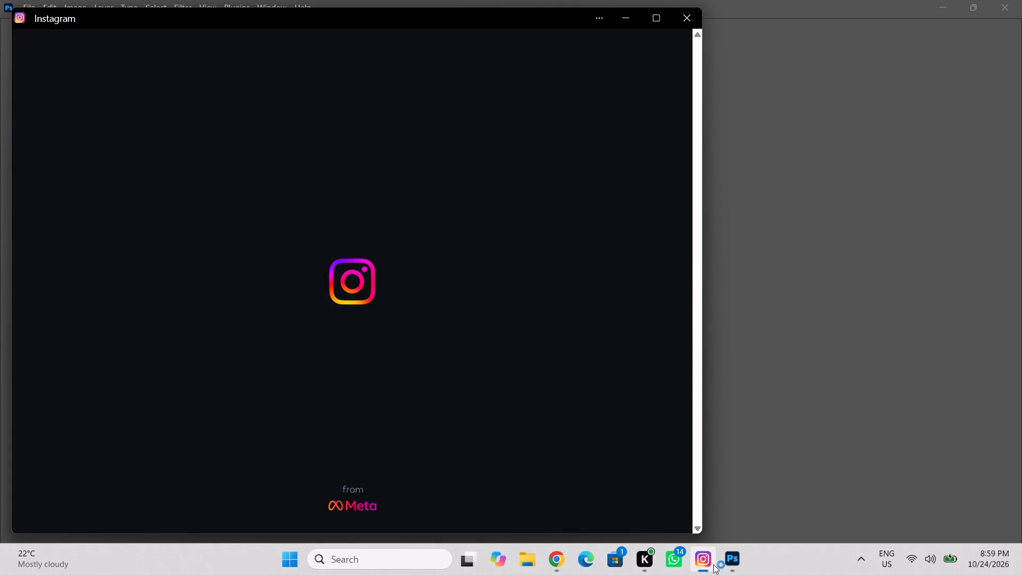
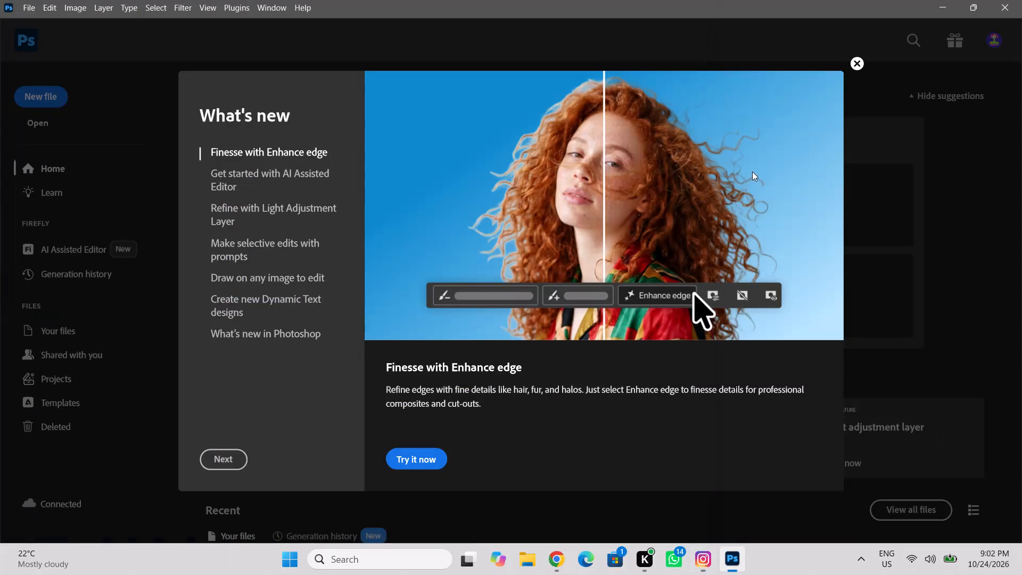
Dismiss the What's new introduction and open the settings for a new document.
{"action": "left_click", "coordinate": [854, 65]}
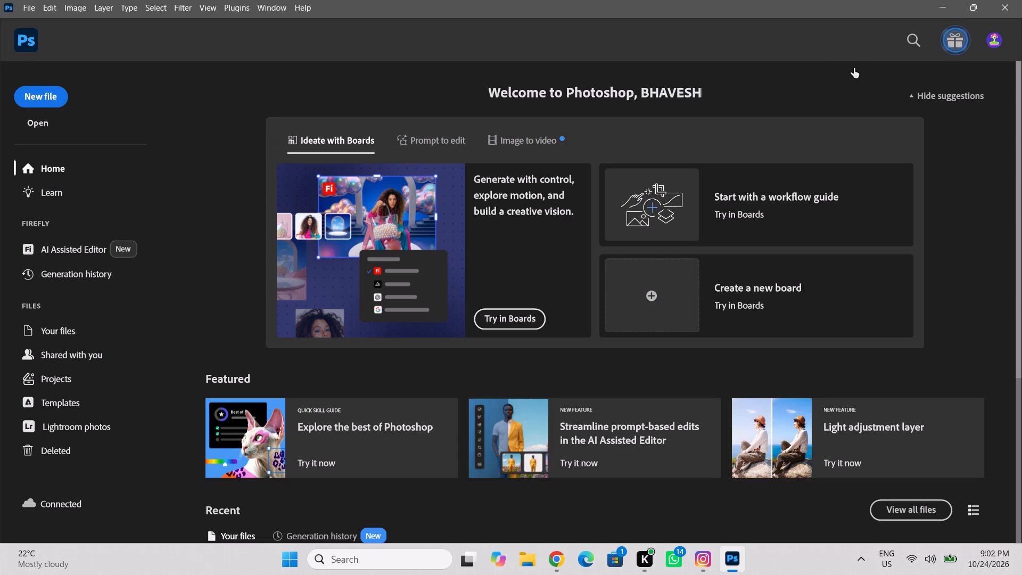
{"action": "left_click", "coordinate": [54, 91]}
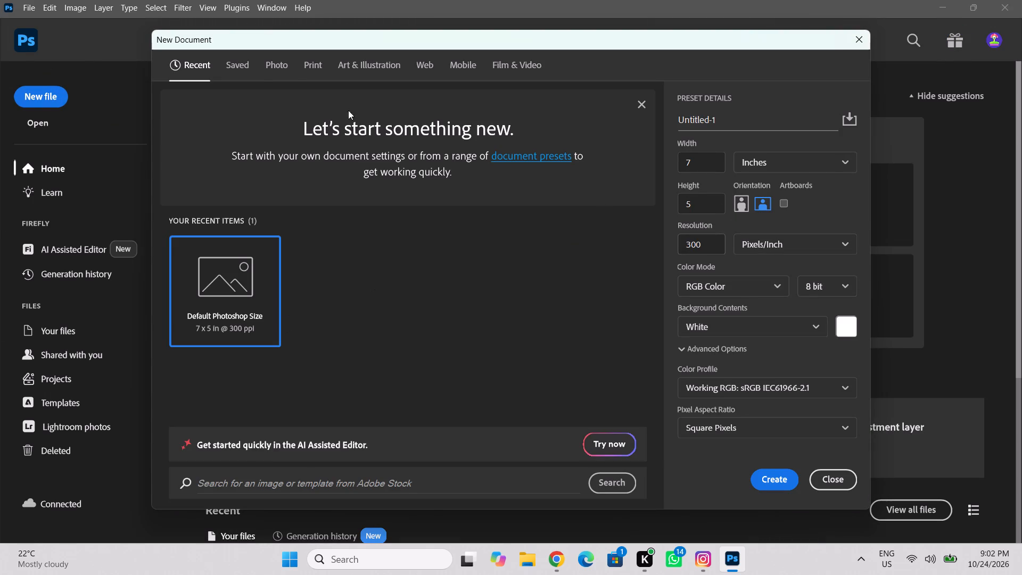
Browse the Photo, Print and Mobile preset categories for the new document.
{"action": "left_click", "coordinate": [268, 67]}
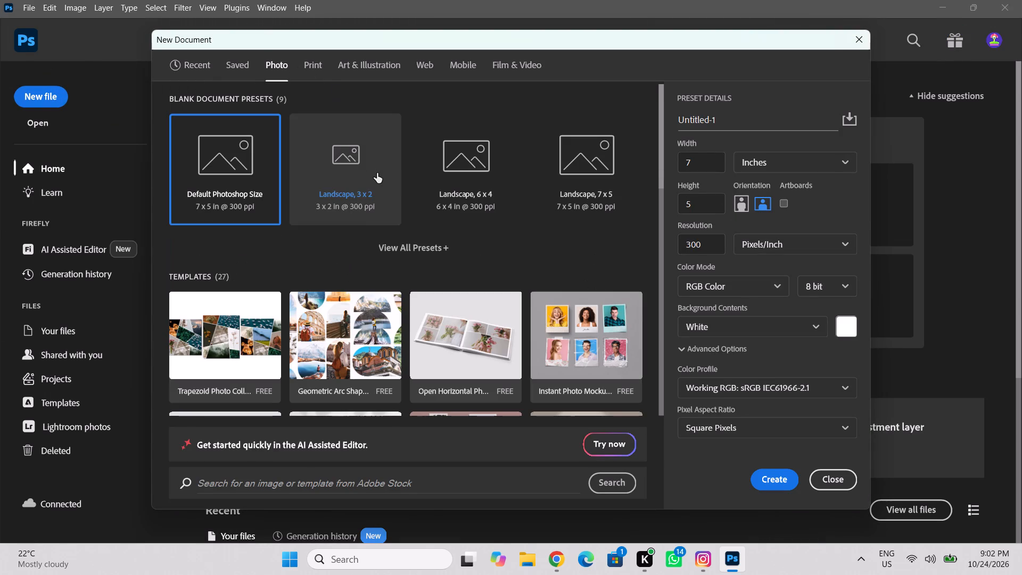
{"action": "left_click", "coordinate": [322, 57]}
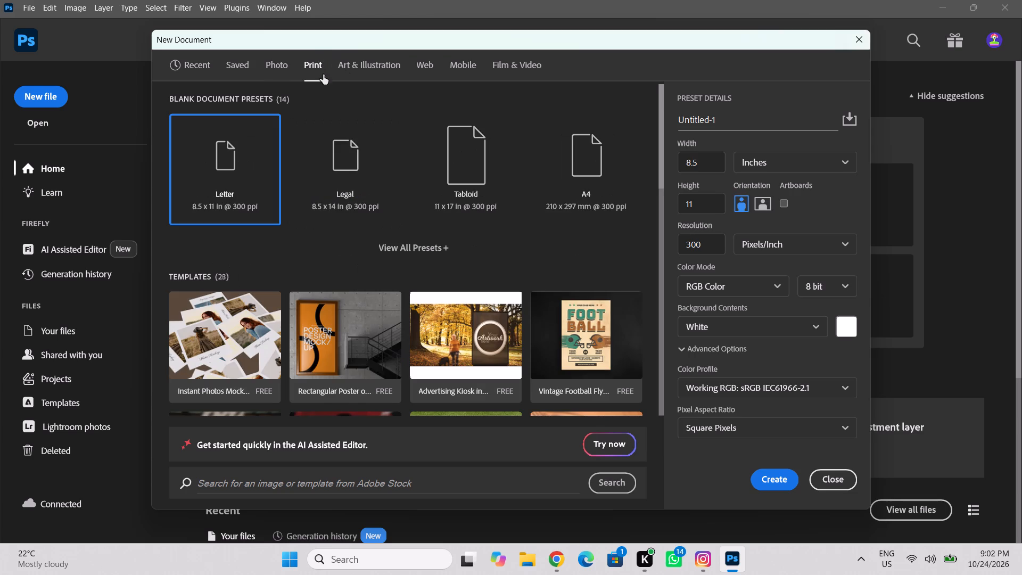
{"action": "left_click", "coordinate": [464, 65]}
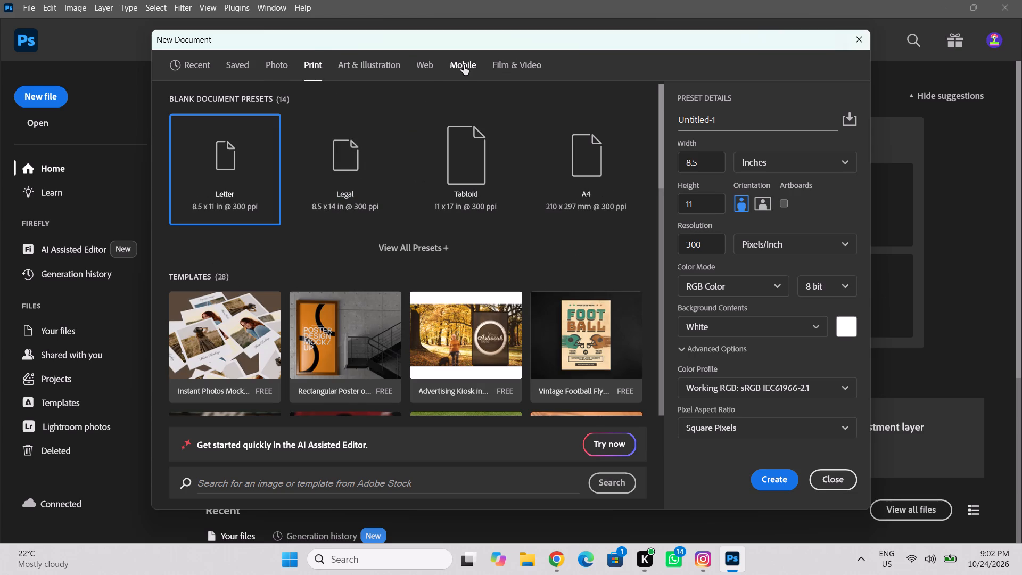
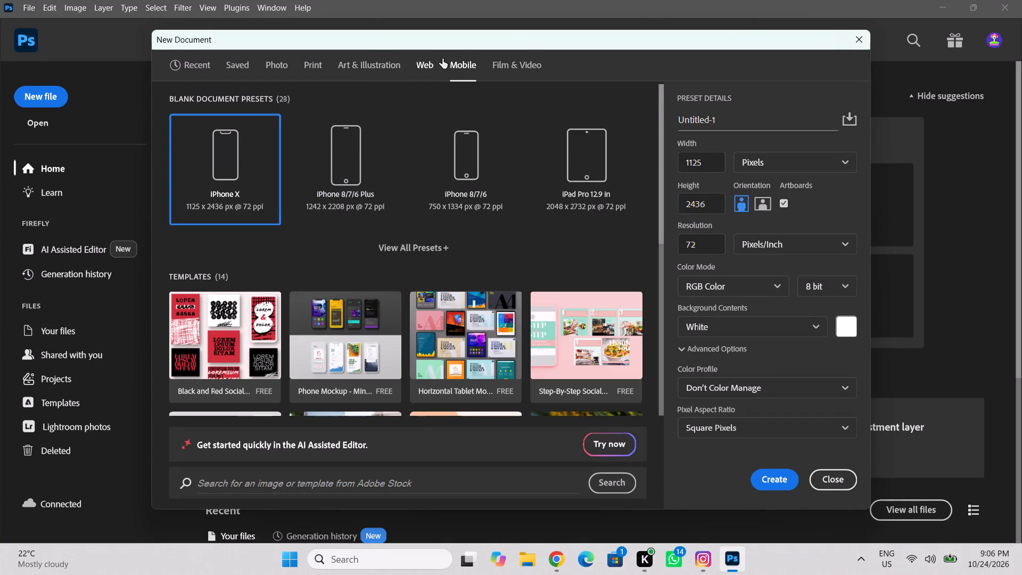
Create a new document from the Photo preset Landscape, 10 x 8 in at 300 ppi, and dismiss the Generate Image tip.
{"action": "left_click", "coordinate": [506, 64]}
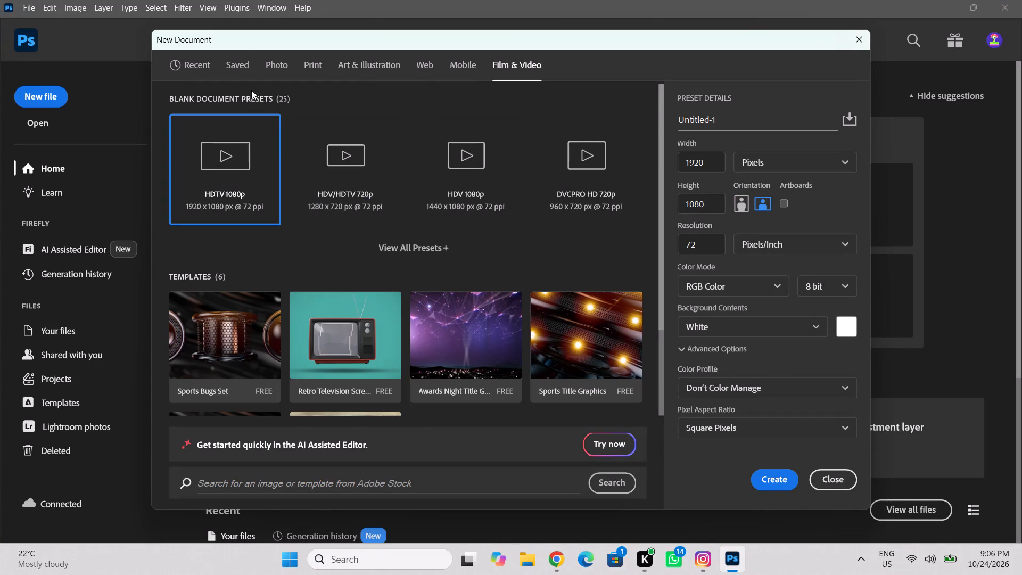
{"action": "left_click", "coordinate": [249, 56]}
{"action": "left_click", "coordinate": [265, 65]}
{"action": "left_click", "coordinate": [285, 69]}
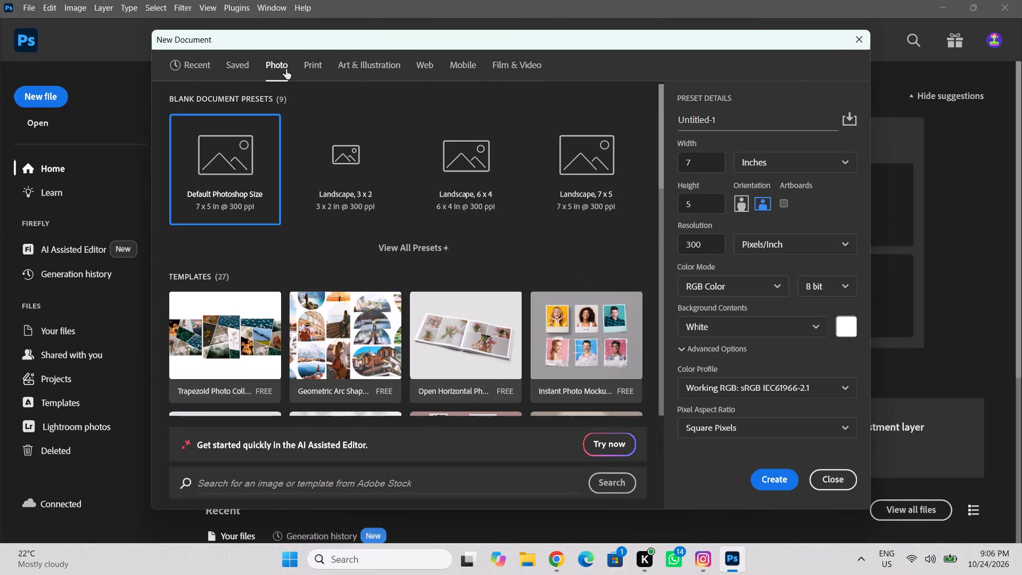
{"action": "left_click", "coordinate": [438, 252]}
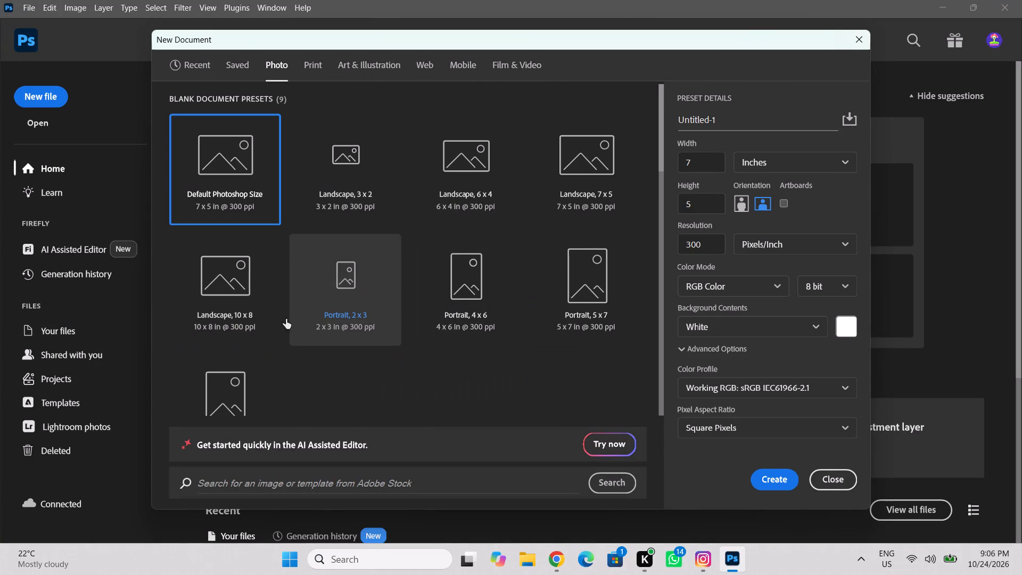
{"action": "left_click", "coordinate": [243, 282]}
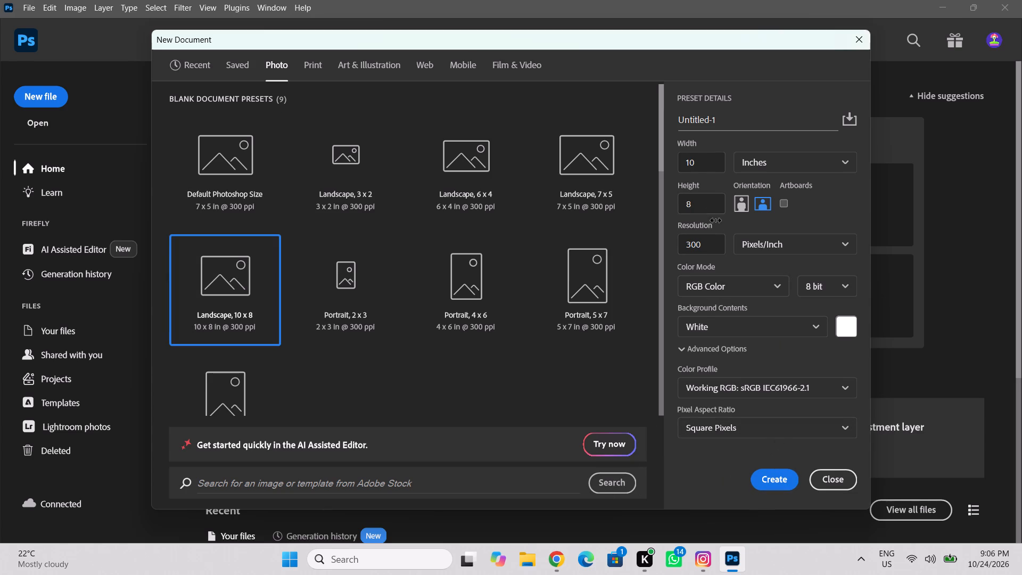
{"action": "left_click", "coordinate": [762, 474]}
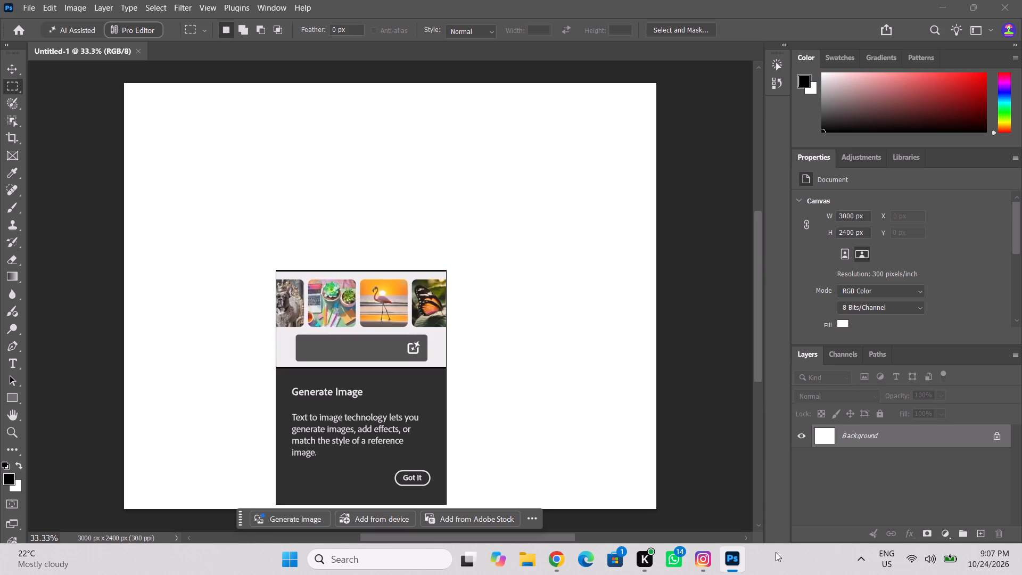
{"action": "left_click", "coordinate": [407, 473]}
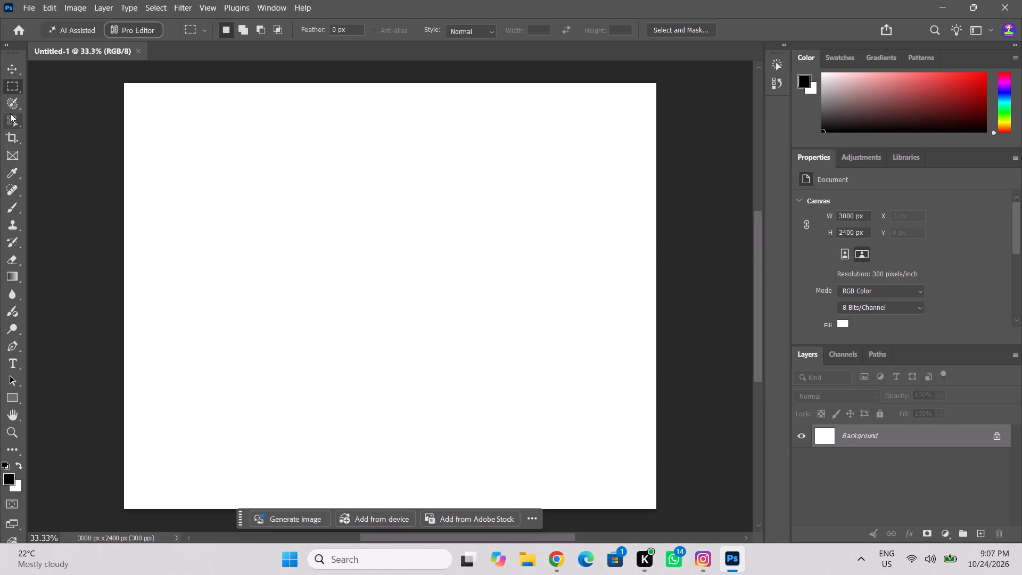
Draw a rectangle shape covering the whole canvas, about 3007 x 2405 px.
{"action": "left_click", "coordinate": [16, 402]}
{"action": "left_click_drag", "start_coordinate": [123, 82], "coordinate": [123, 81]}
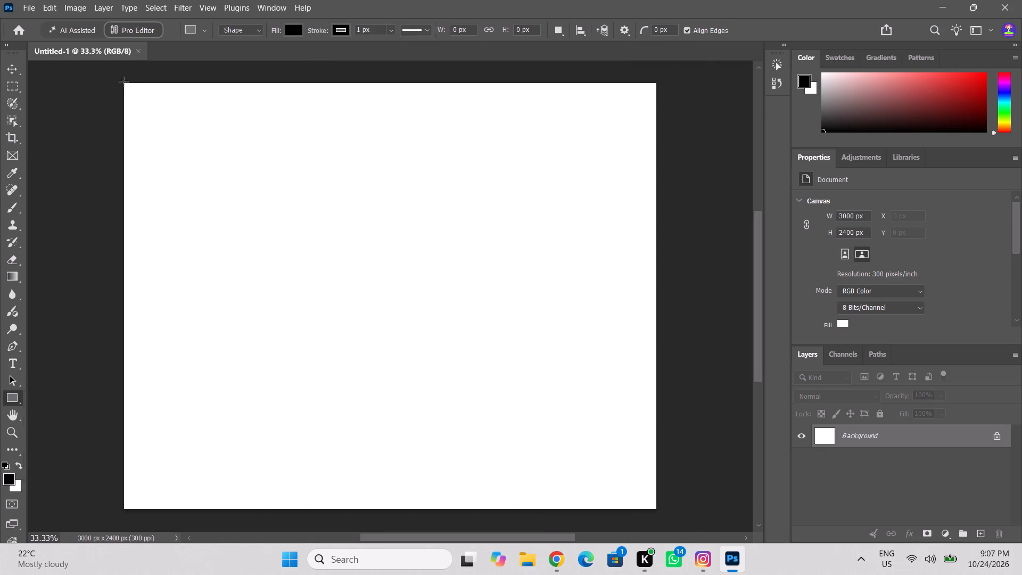
{"action": "left_click_drag", "start_coordinate": [123, 81], "coordinate": [627, 508]}
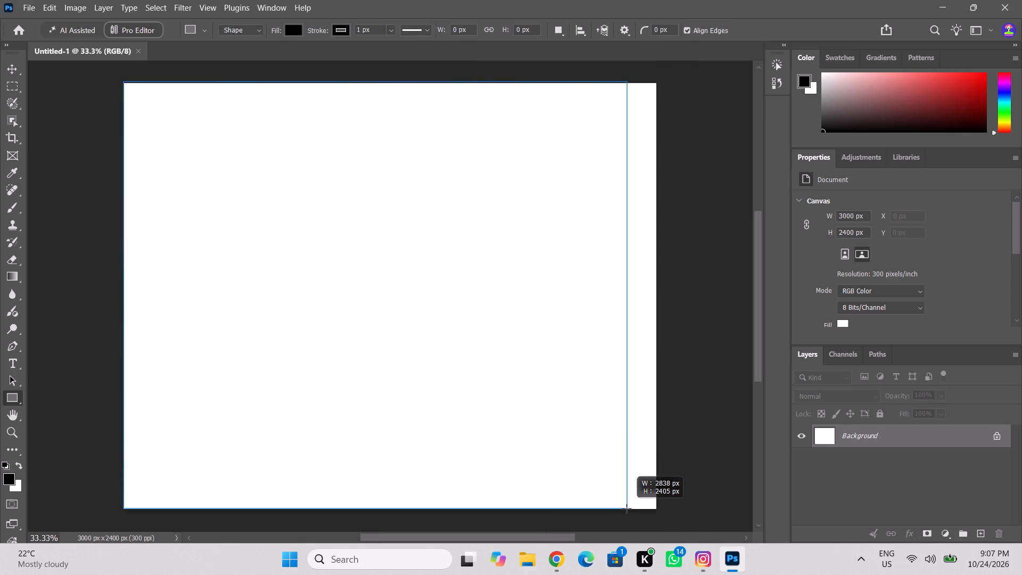
{"action": "left_click_drag", "start_coordinate": [627, 508], "coordinate": [658, 508]}
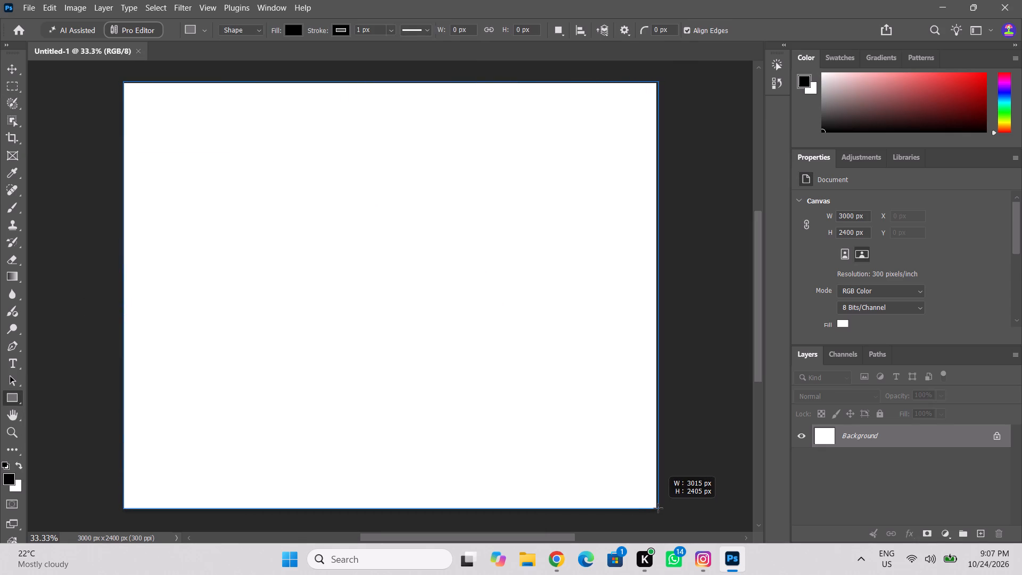
{"action": "left_click_drag", "start_coordinate": [658, 508], "coordinate": [656, 508]}
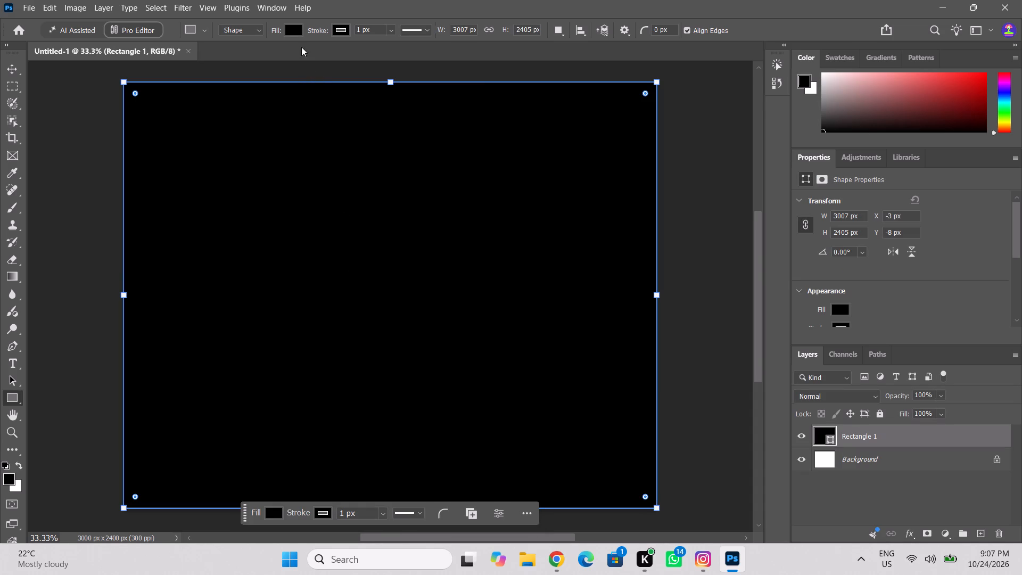
Set the rectangle's fill colour to white (ffffff).
{"action": "left_click", "coordinate": [291, 26]}
{"action": "left_click", "coordinate": [372, 51]}
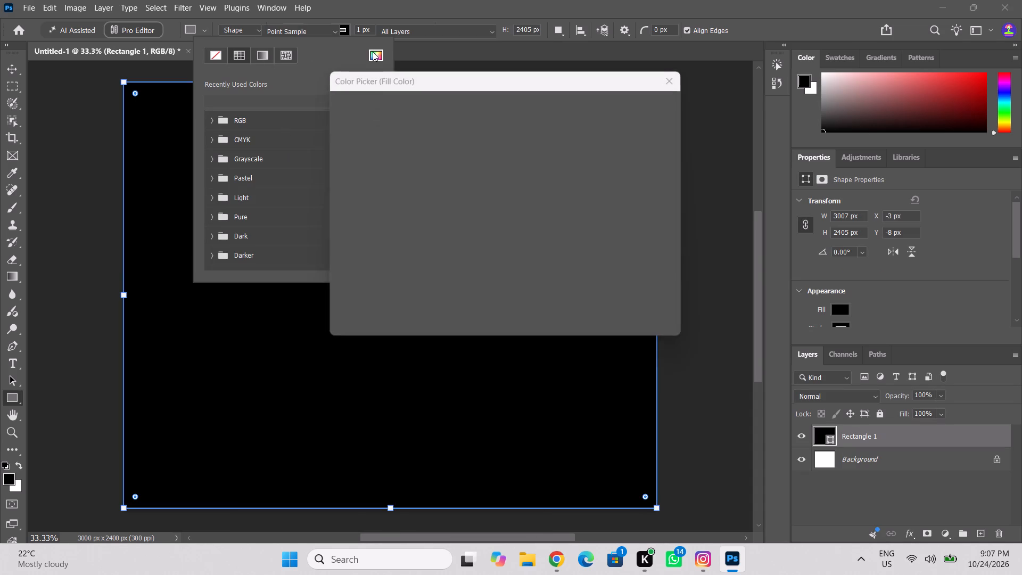
{"action": "left_click_drag", "start_coordinate": [450, 221], "coordinate": [281, 28]}
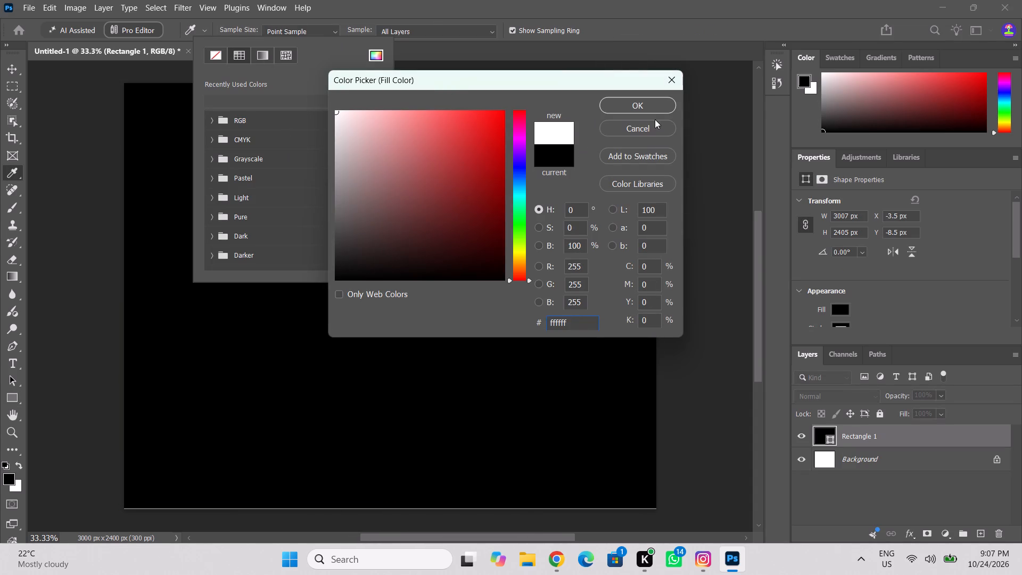
{"action": "left_click", "coordinate": [654, 114]}
{"action": "left_click", "coordinate": [654, 109]}
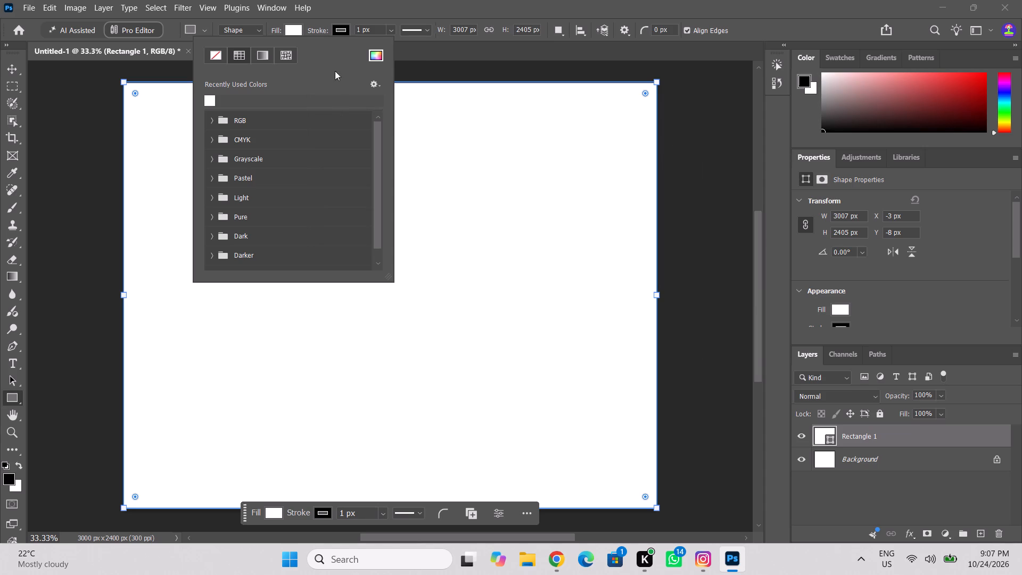
{"action": "left_click", "coordinate": [419, 57]}
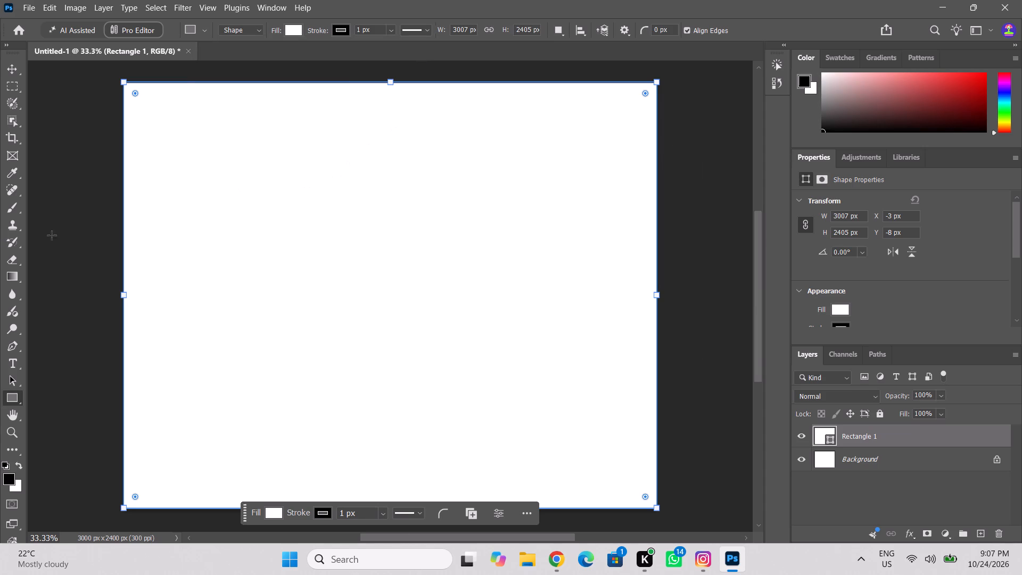
{"action": "left_click", "coordinate": [78, 225]}
{"action": "left_click", "coordinate": [576, 251]}
Lock the Rectangle 1 layer completely, then deselect it with the Move tool.
{"action": "left_click", "coordinate": [802, 437]}
{"action": "left_click", "coordinate": [803, 440]}
{"action": "left_click", "coordinate": [885, 420]}
{"action": "left_click", "coordinate": [728, 381]}
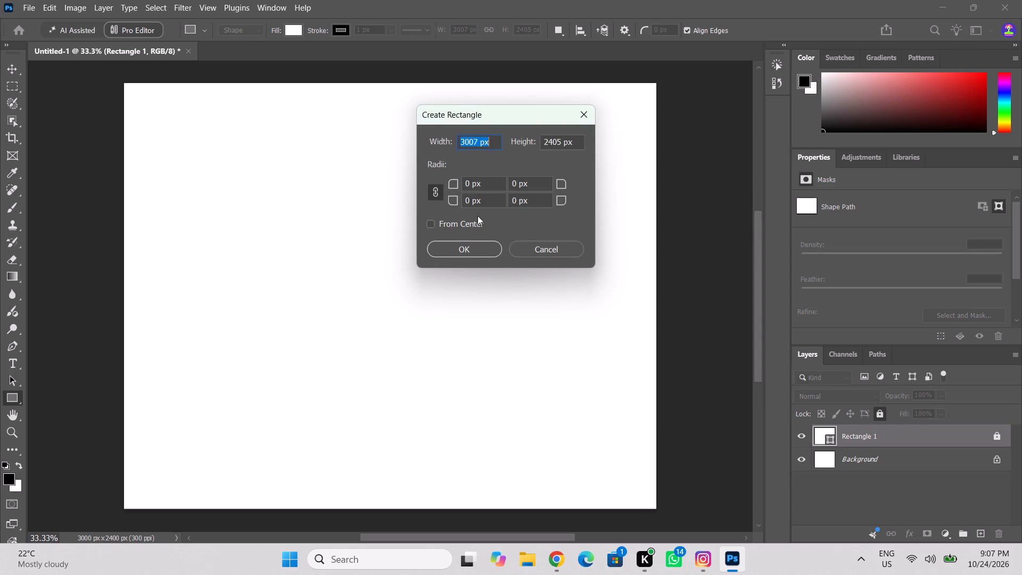
{"action": "left_click", "coordinate": [546, 255]}
{"action": "left_click", "coordinate": [6, 75]}
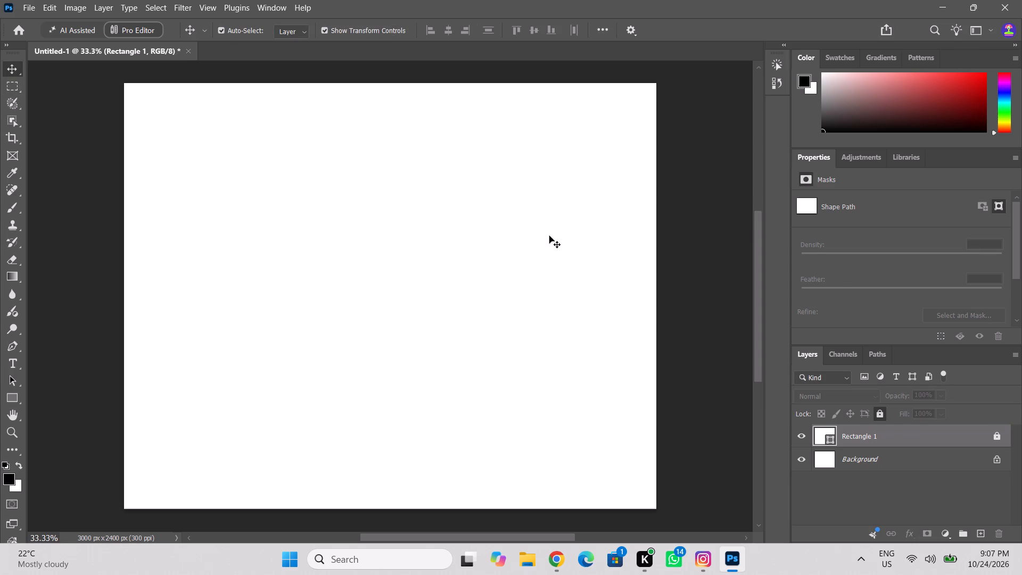
{"action": "left_click", "coordinate": [550, 236]}
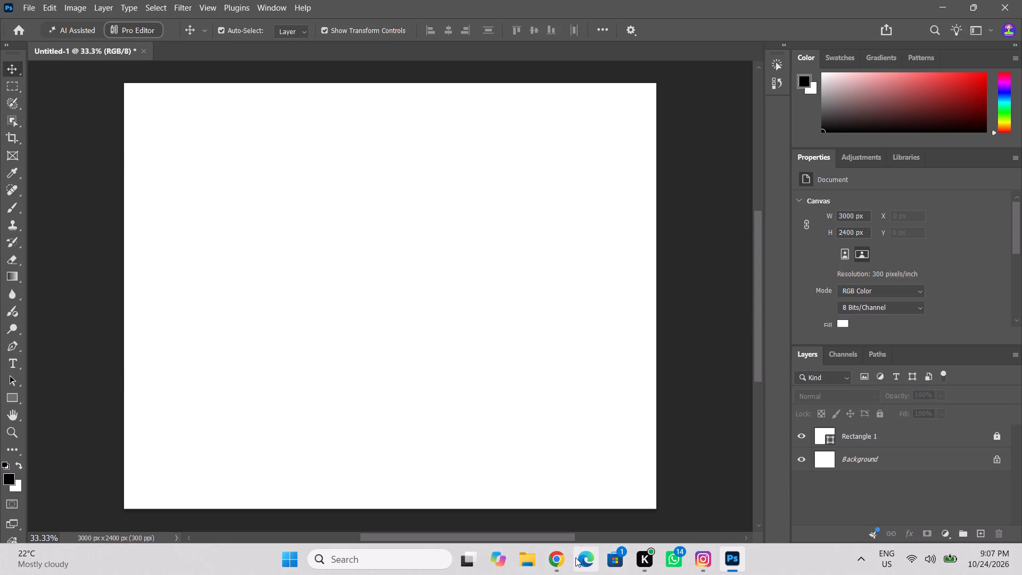
Switch to Chrome and look through the "playback png" image results for a suitable playback graphic.
{"action": "left_click", "coordinate": [567, 558]}
{"action": "scroll", "coordinate": [474, 270], "scroll_direction": "down", "scroll_amount": 4}
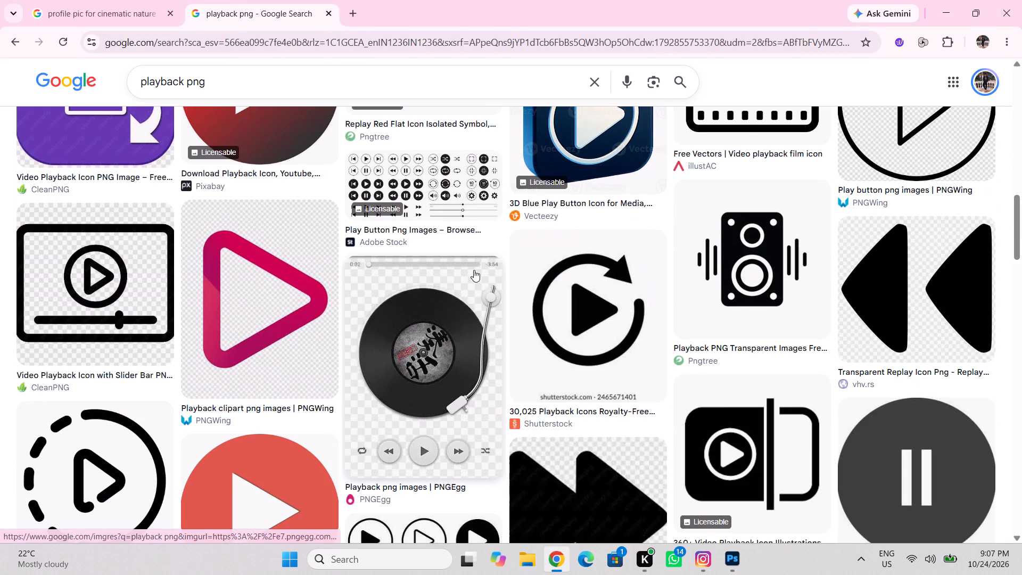
{"action": "scroll", "coordinate": [474, 270], "scroll_direction": "down", "scroll_amount": 6}
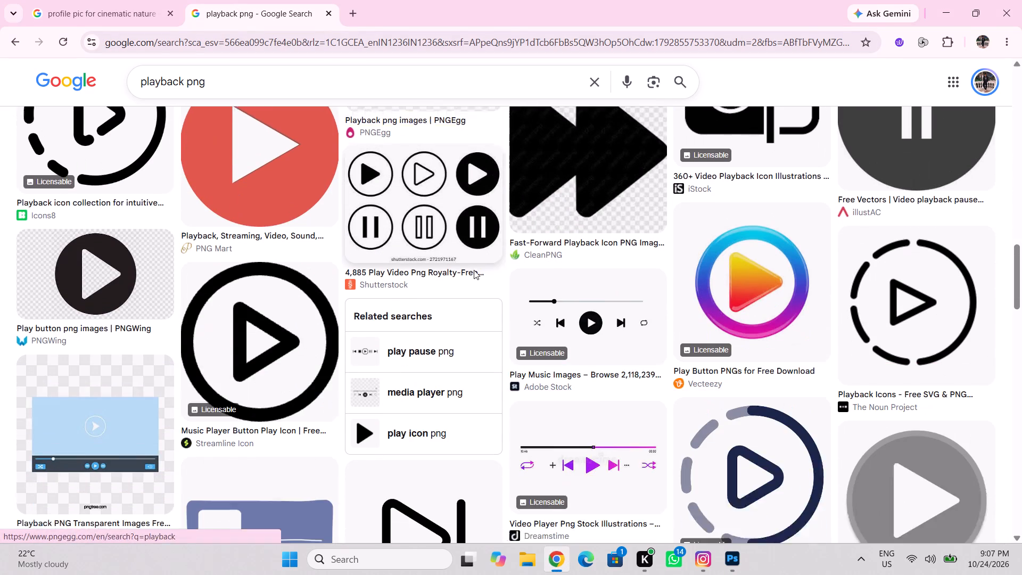
{"action": "scroll", "coordinate": [474, 270], "scroll_direction": "down", "scroll_amount": 7}
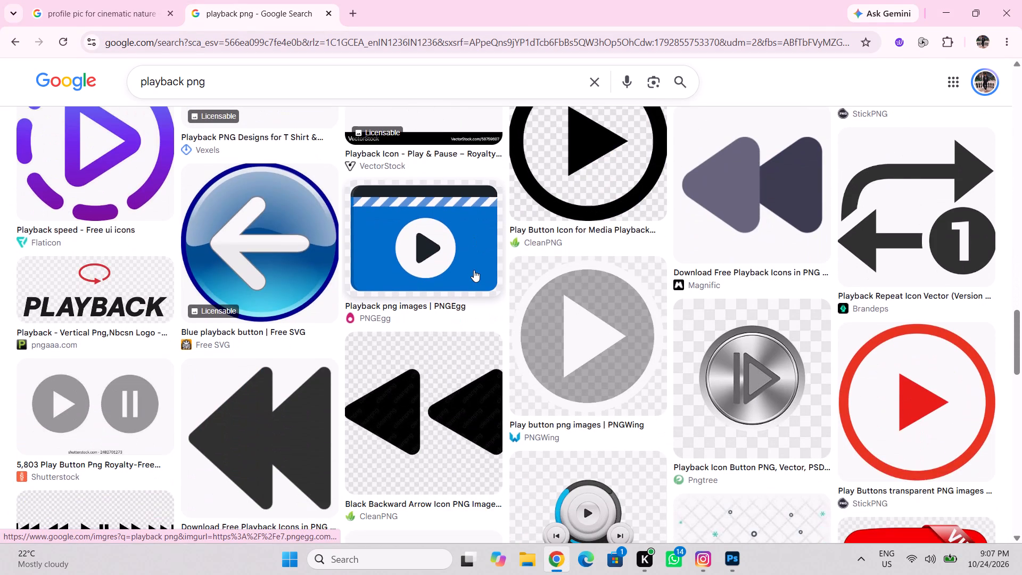
{"action": "scroll", "coordinate": [474, 270], "scroll_direction": "up", "scroll_amount": 17}
{"action": "scroll", "coordinate": [474, 271], "scroll_direction": "up", "scroll_amount": 6}
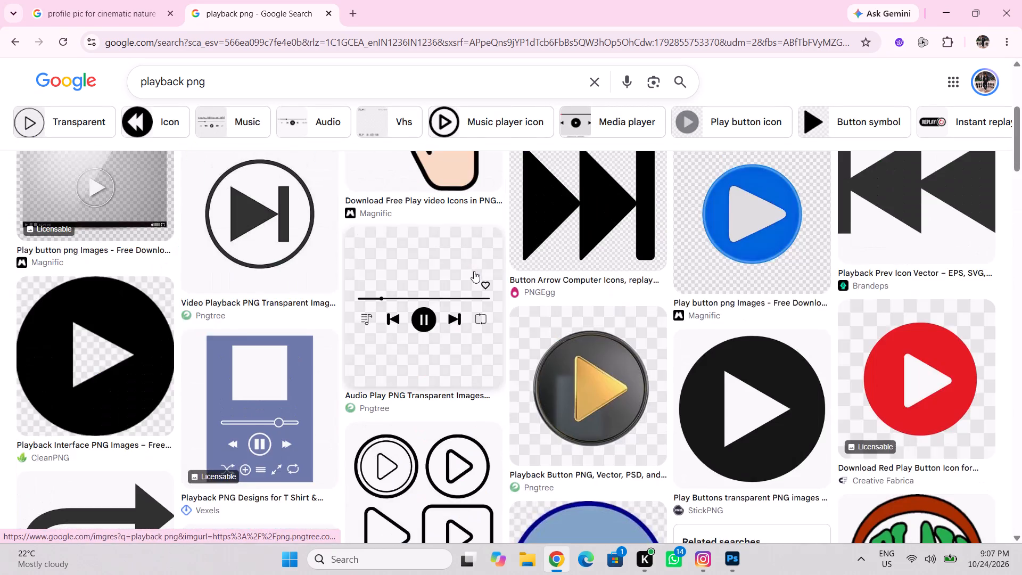
{"action": "scroll", "coordinate": [474, 271], "scroll_direction": "up", "scroll_amount": 9}
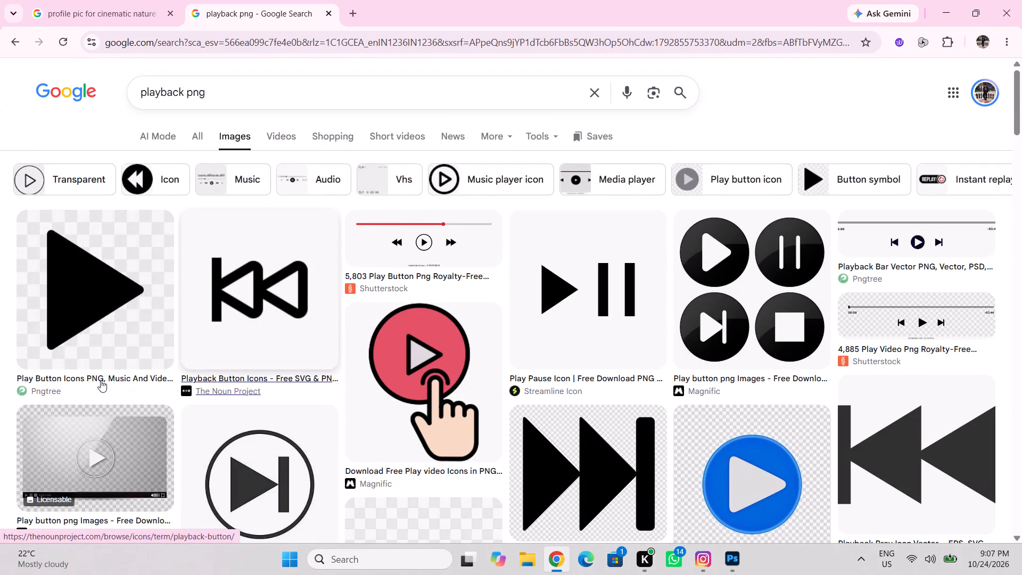
Open the Pngtree play button result, sign in with the Google account, and decline the discount offer.
{"action": "left_click", "coordinate": [100, 380]}
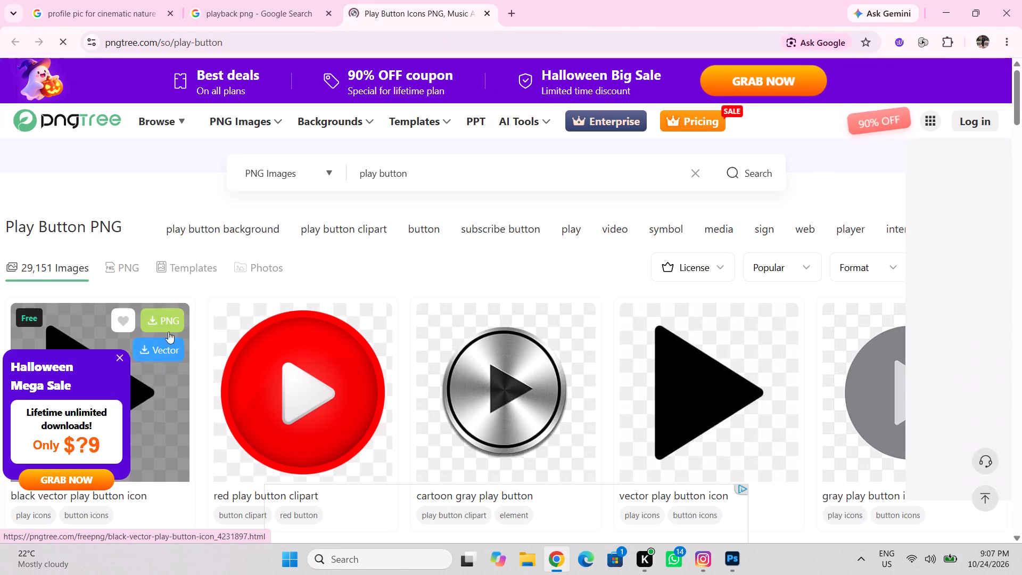
{"action": "left_click", "coordinate": [169, 323]}
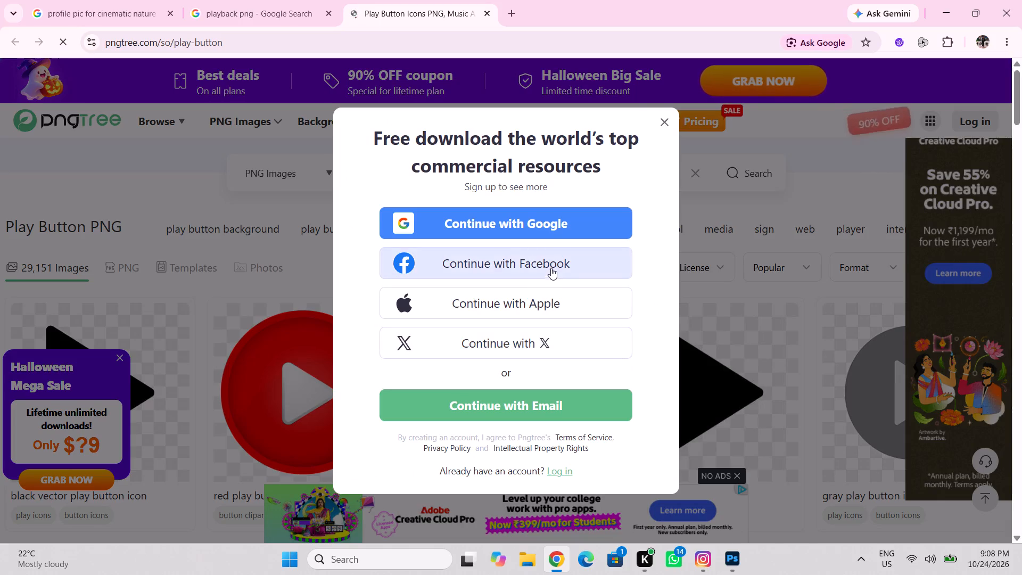
{"action": "double_click", "coordinate": [561, 237]}
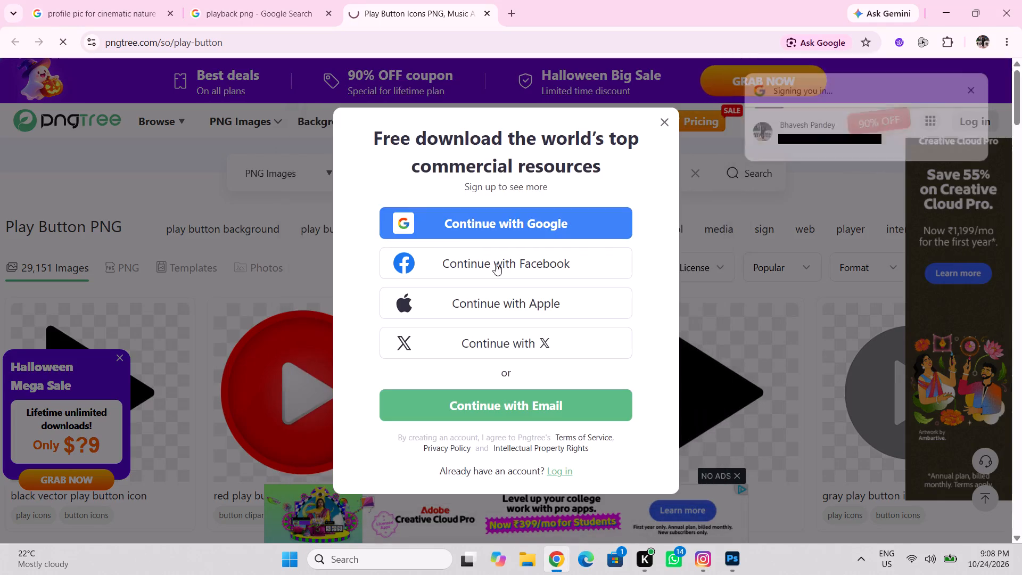
{"action": "left_click", "coordinate": [683, 192]}
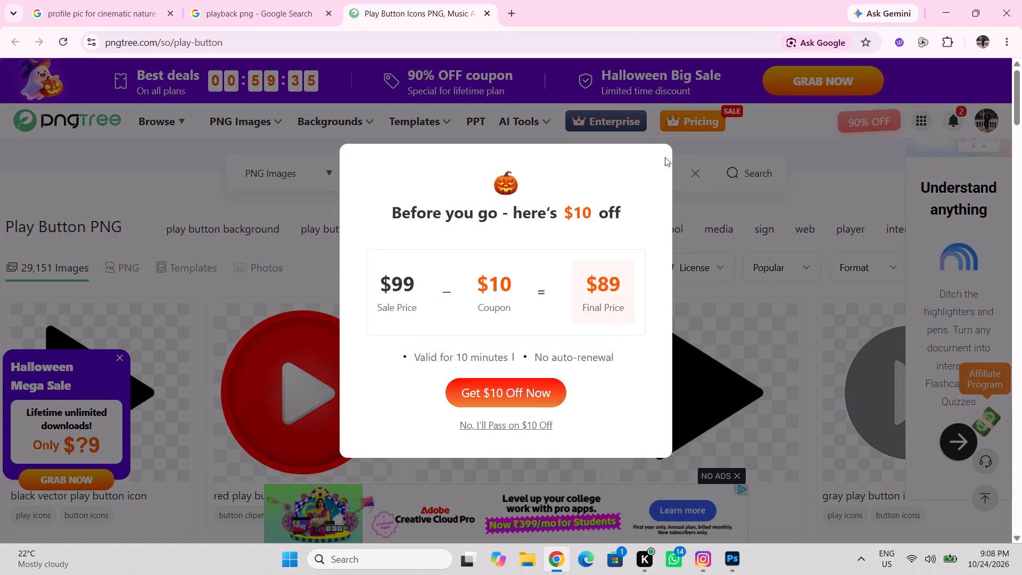
{"action": "left_click", "coordinate": [518, 420]}
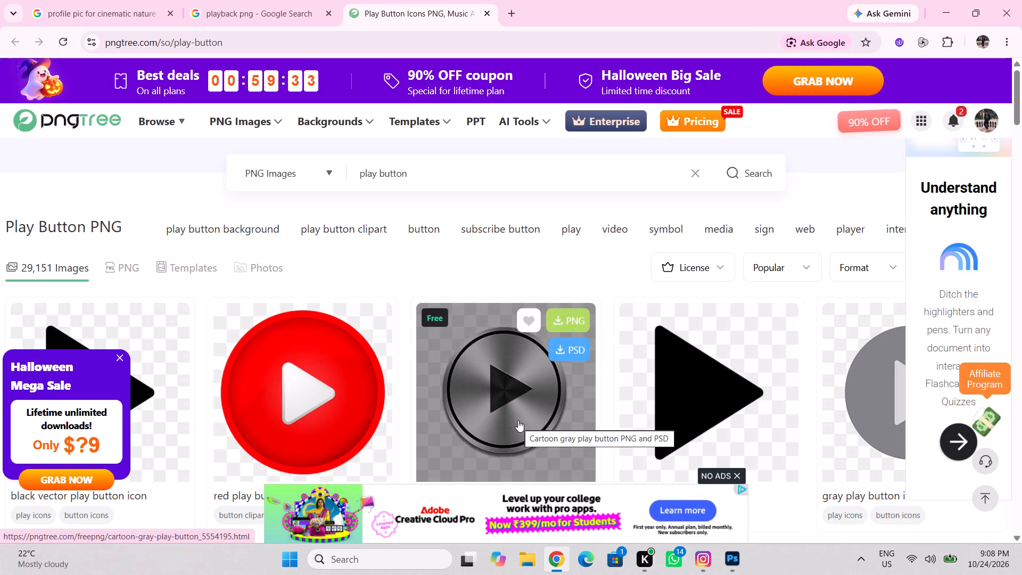
Download the black vector play button icon as a PNG using the Free Plan's Relax Download.
{"action": "left_click", "coordinate": [171, 315]}
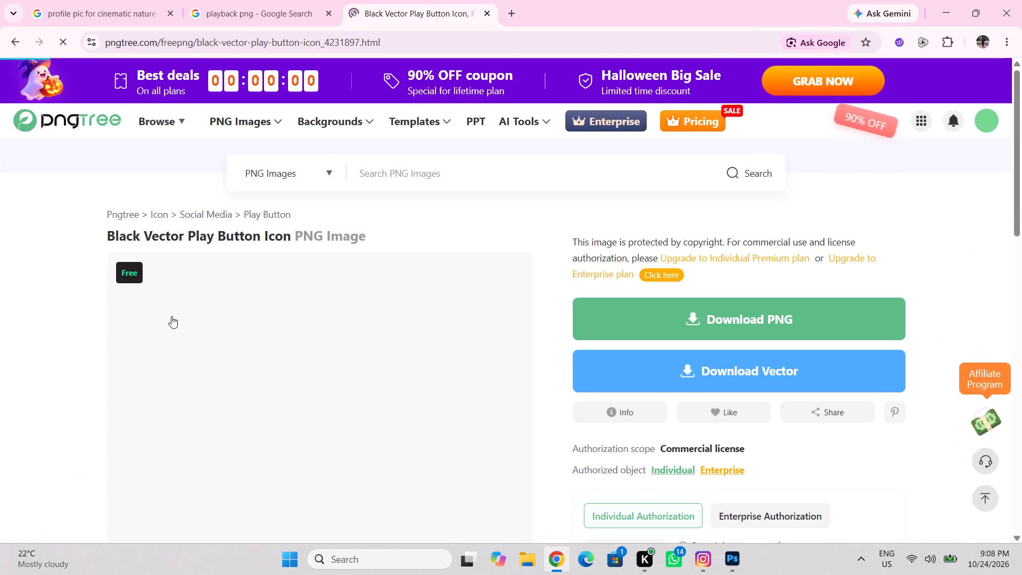
{"action": "left_click", "coordinate": [830, 322]}
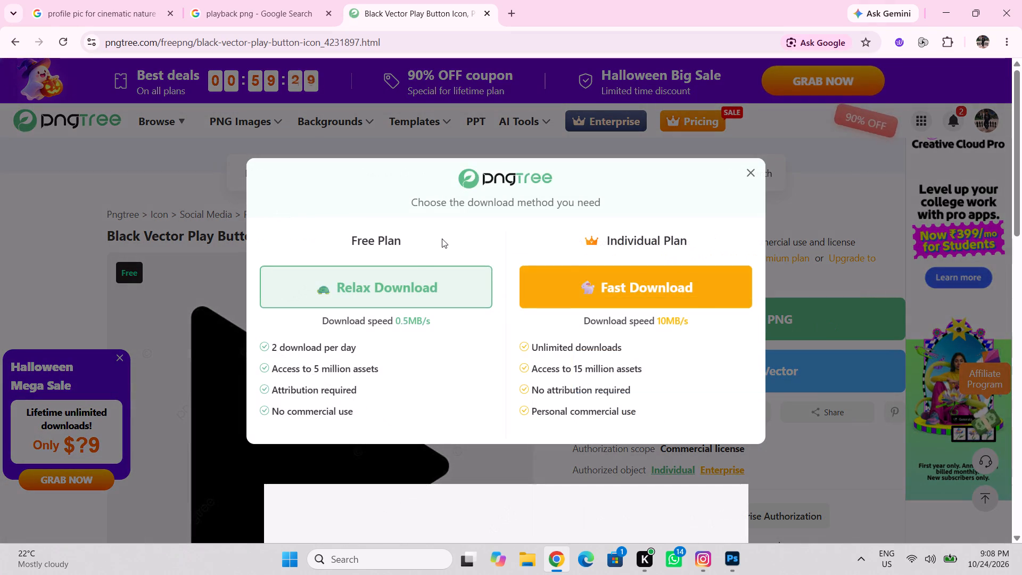
{"action": "left_click", "coordinate": [386, 284]}
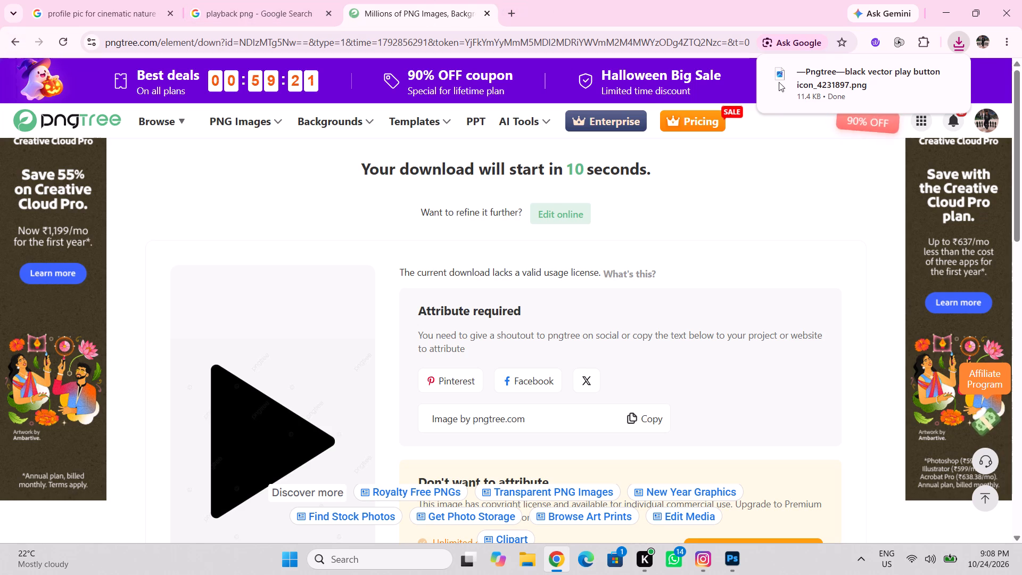
Place the downloaded play button PNG into the open Photoshop document.
{"action": "left_click_drag", "start_coordinate": [814, 82], "coordinate": [744, 555]}
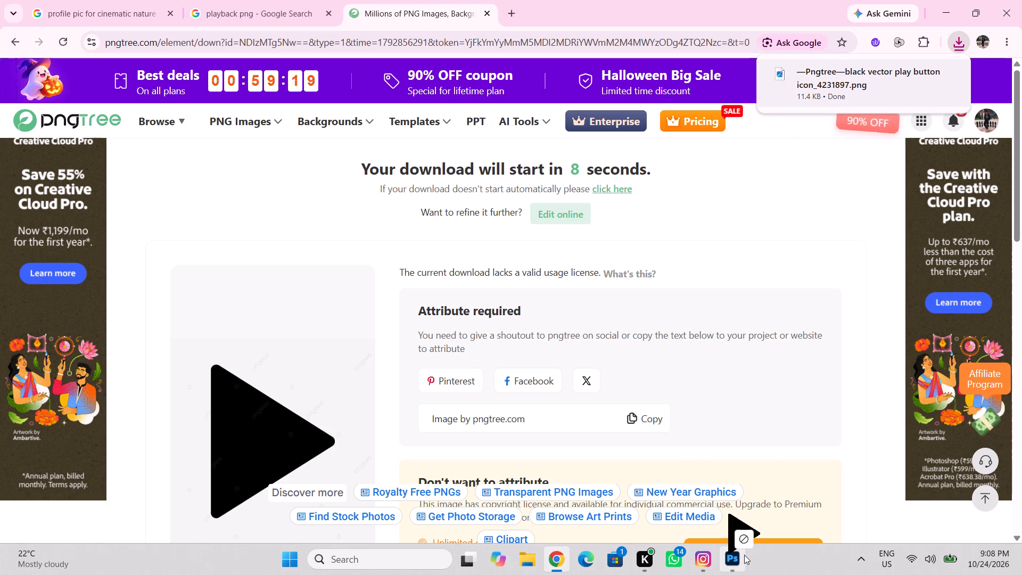
{"action": "left_click_drag", "start_coordinate": [744, 555], "coordinate": [392, 216]}
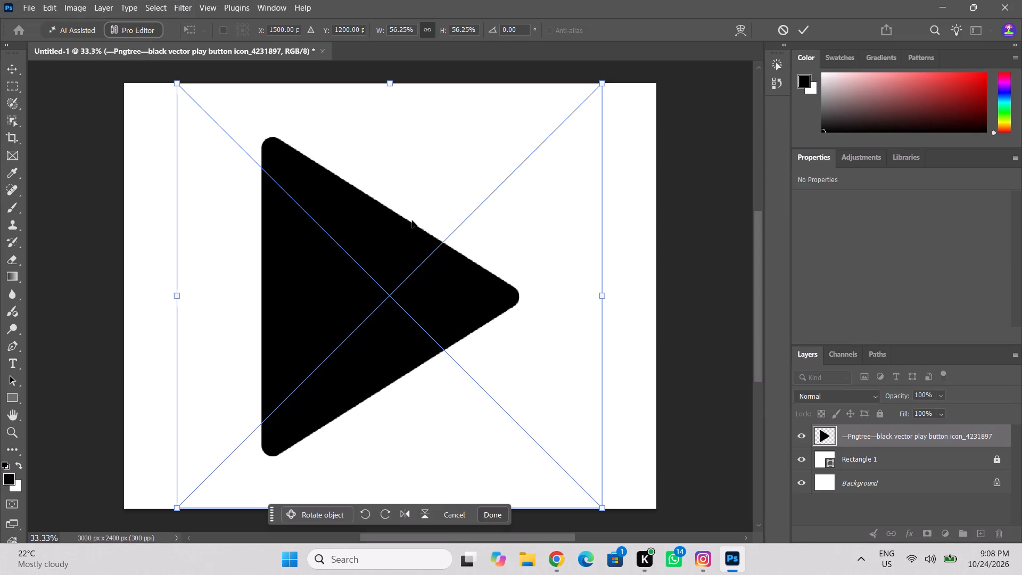
Scale the placed play button graphic down to about 20% and centre it on the canvas.
{"action": "left_click_drag", "start_coordinate": [603, 85], "coordinate": [460, 244]}
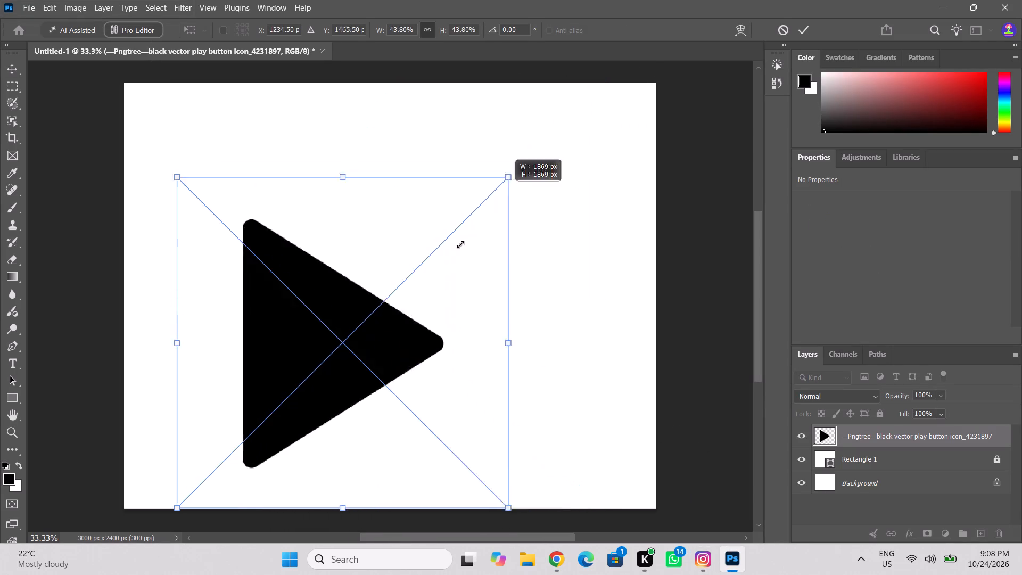
{"action": "left_click_drag", "start_coordinate": [460, 244], "coordinate": [344, 368]}
{"action": "left_click_drag", "start_coordinate": [233, 405], "coordinate": [373, 256]}
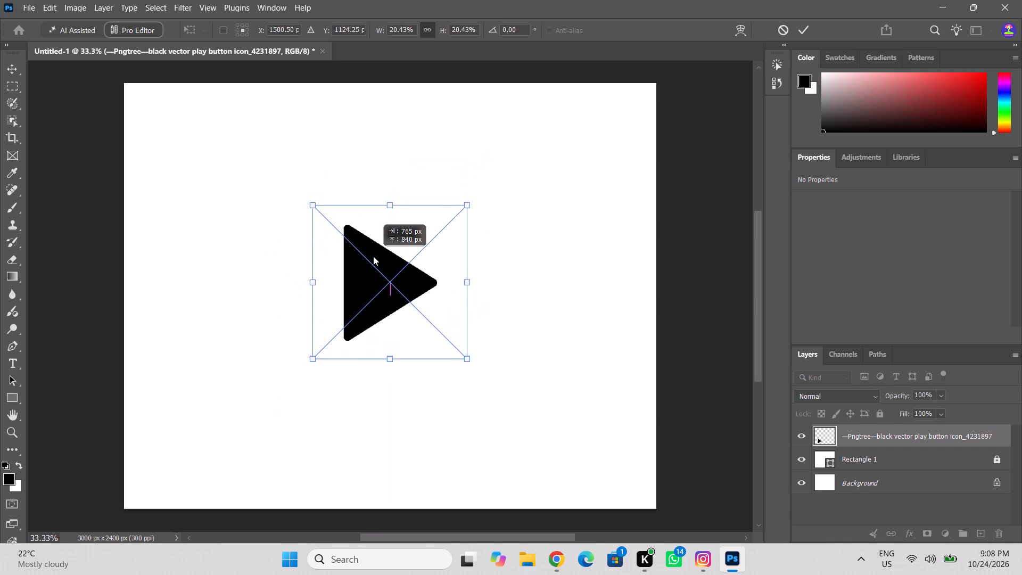
{"action": "left_click_drag", "start_coordinate": [373, 256], "coordinate": [369, 270]}
{"action": "left_click", "coordinate": [687, 166]}
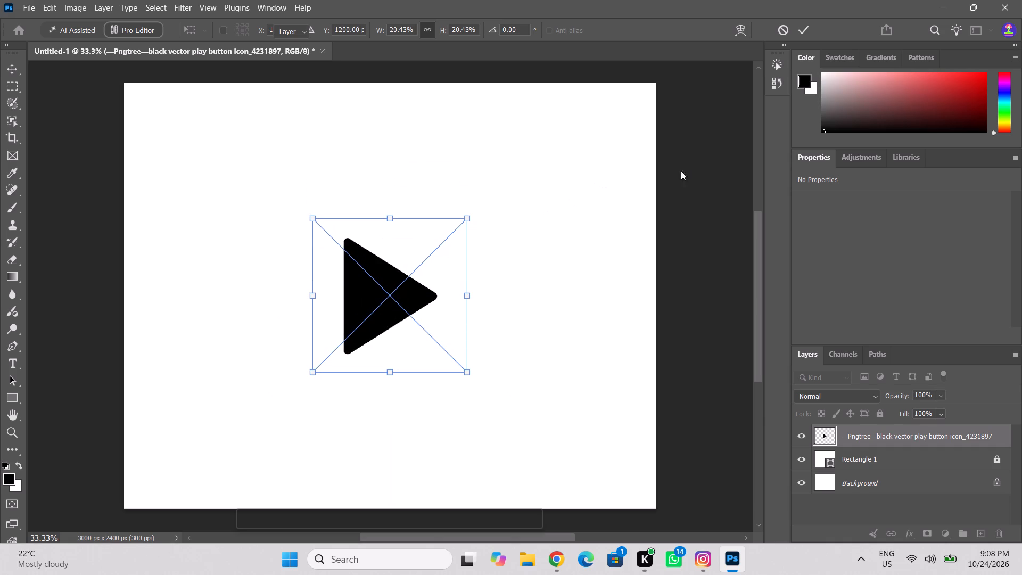
{"action": "left_click", "coordinate": [498, 244]}
{"action": "left_click", "coordinate": [804, 463]}
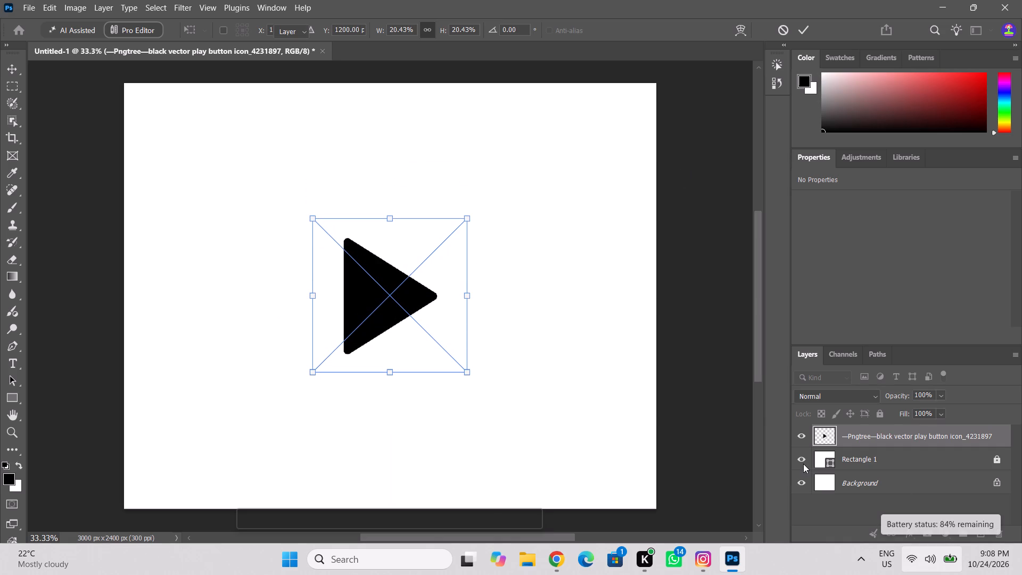
{"action": "left_click", "coordinate": [803, 458]}
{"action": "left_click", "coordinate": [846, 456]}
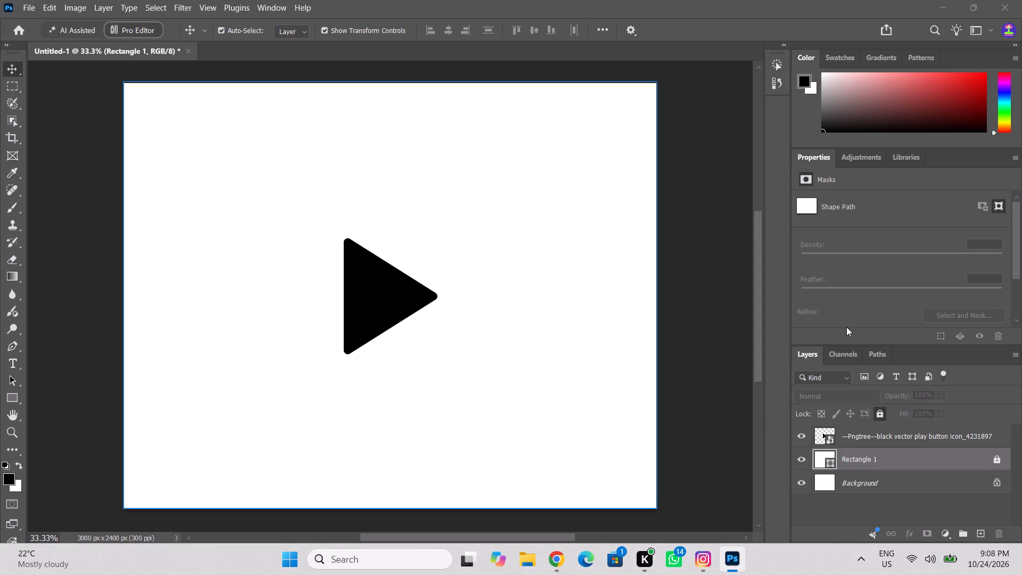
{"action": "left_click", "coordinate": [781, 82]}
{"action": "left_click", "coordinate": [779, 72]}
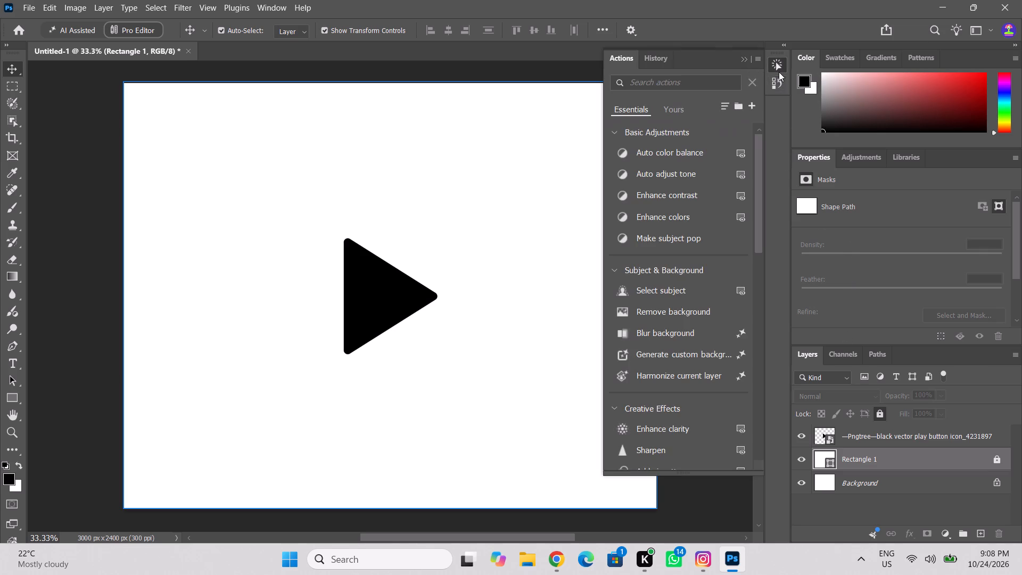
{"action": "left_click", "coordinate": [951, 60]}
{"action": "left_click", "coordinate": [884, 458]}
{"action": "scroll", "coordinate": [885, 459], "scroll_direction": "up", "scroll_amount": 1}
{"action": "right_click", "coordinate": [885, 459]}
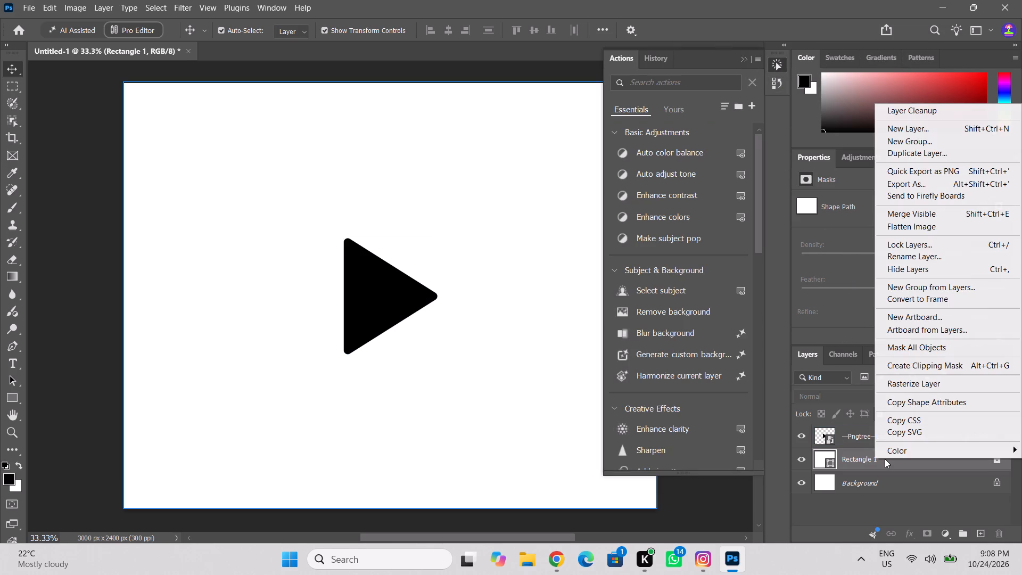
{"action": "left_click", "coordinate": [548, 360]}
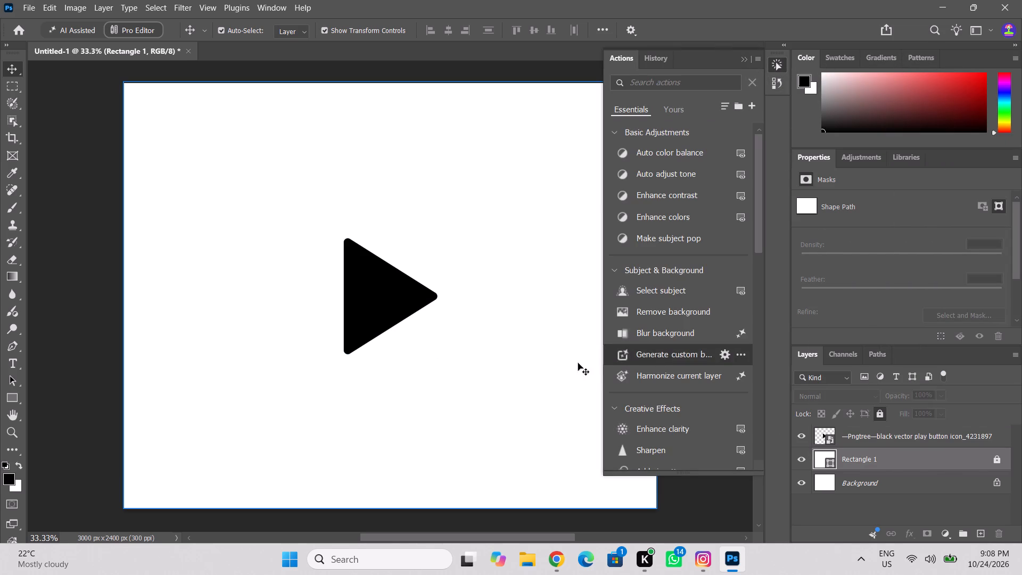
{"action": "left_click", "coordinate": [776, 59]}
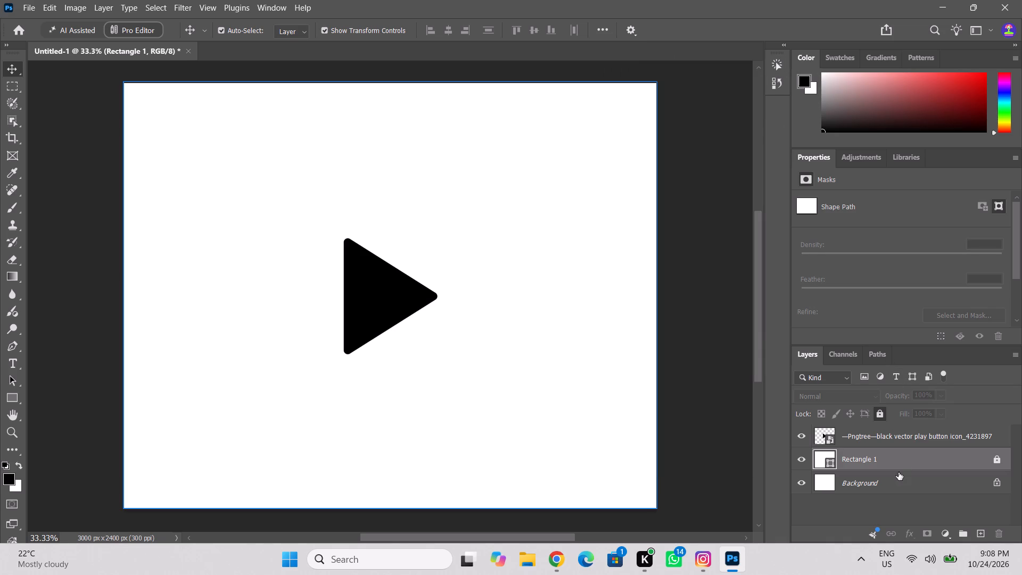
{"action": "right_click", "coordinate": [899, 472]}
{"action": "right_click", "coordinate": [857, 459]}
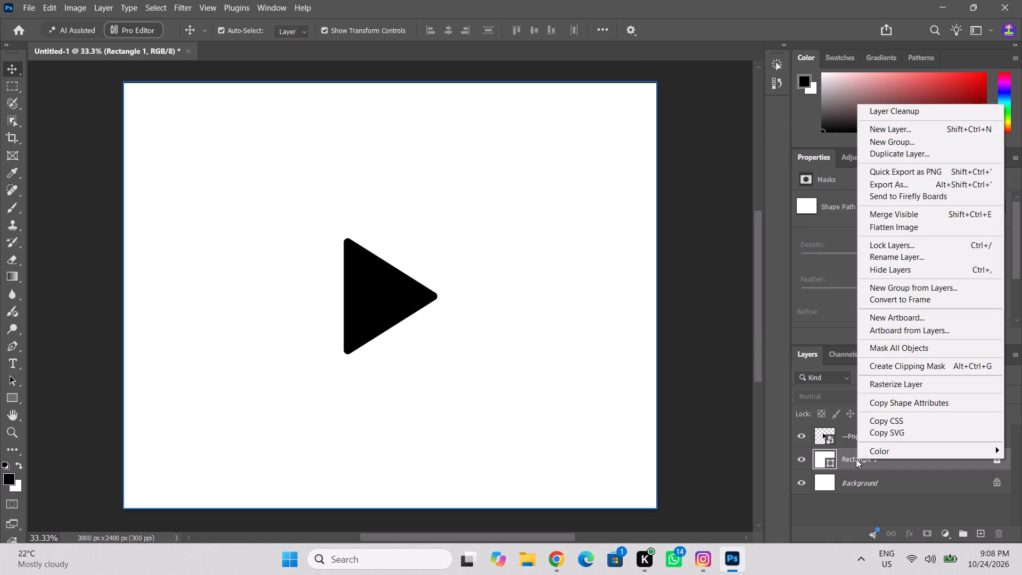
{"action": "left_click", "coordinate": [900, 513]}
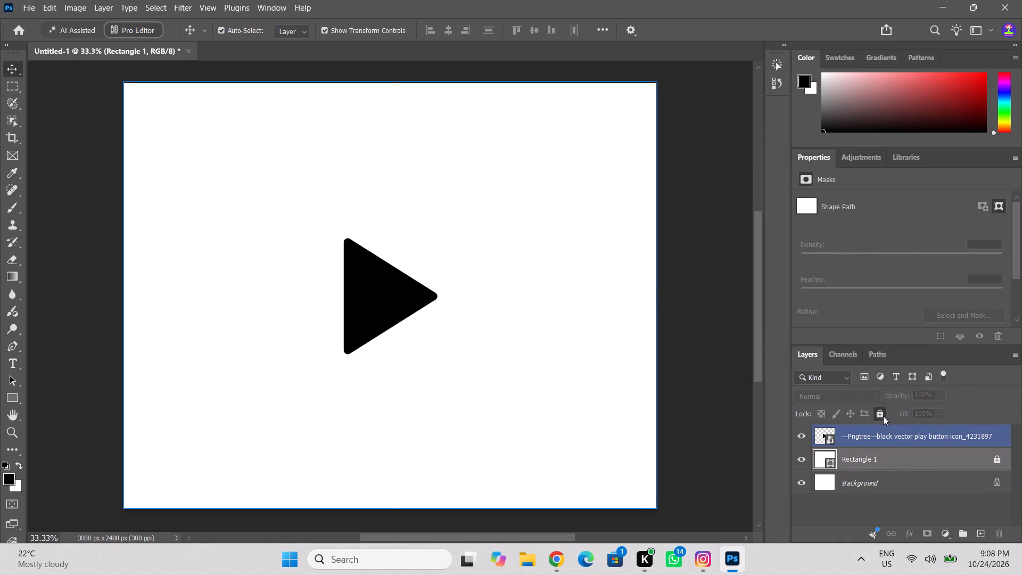
Unlock the Rectangle 1 layer.
{"action": "left_click", "coordinate": [883, 416]}
{"action": "left_click", "coordinate": [889, 466]}
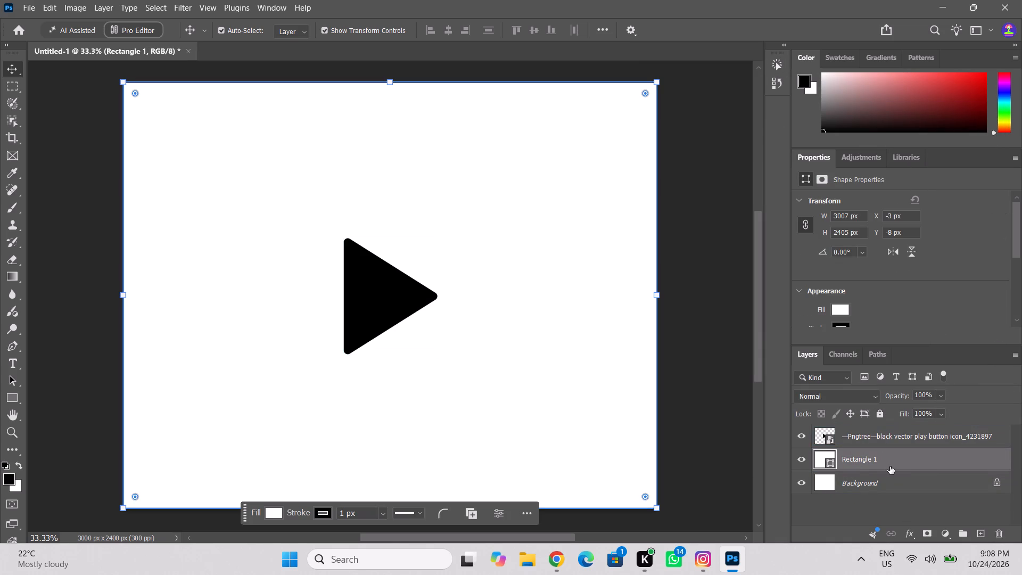
{"action": "right_click", "coordinate": [890, 466]}
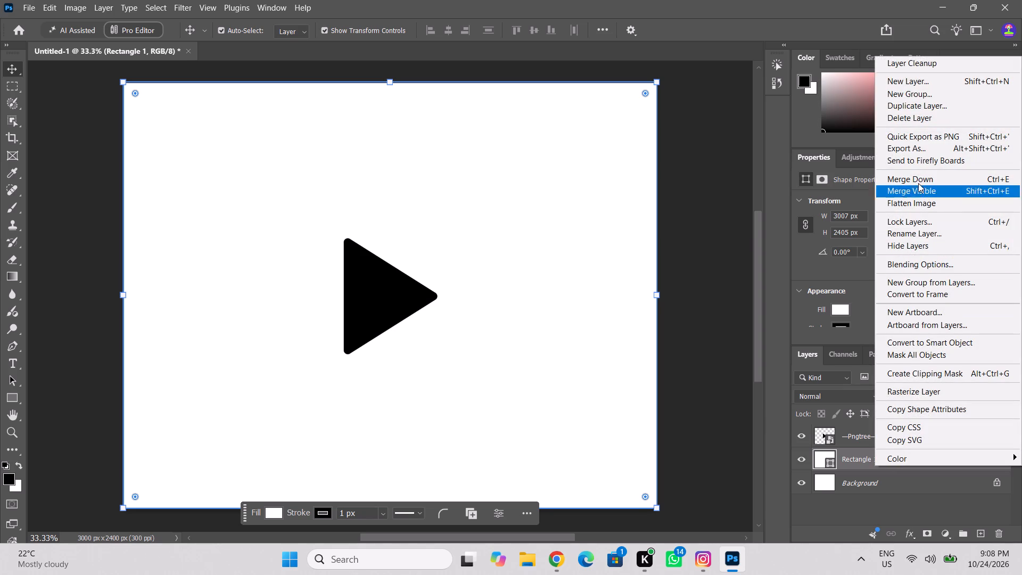
{"action": "left_click", "coordinate": [704, 207]}
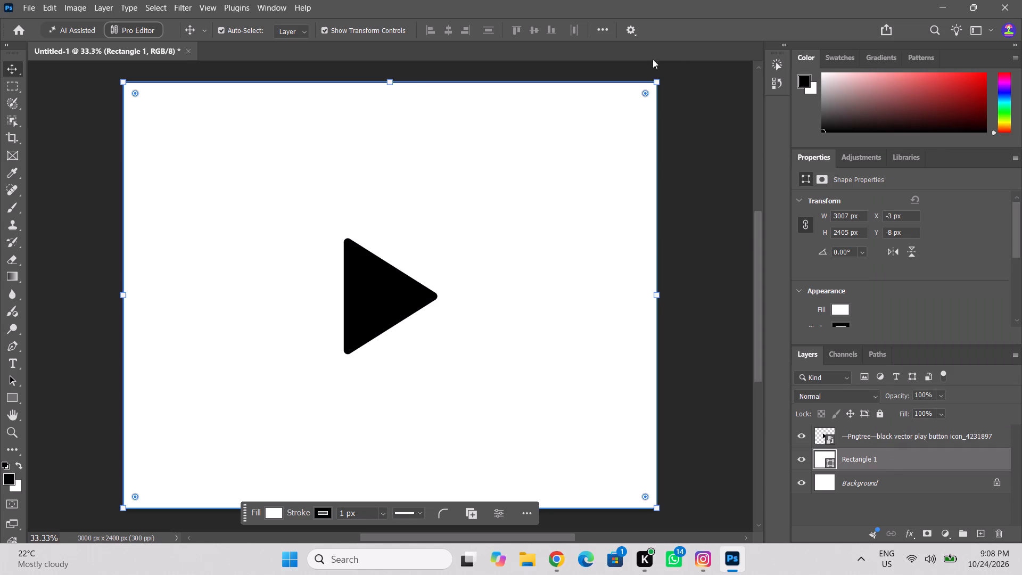
Hide the Properties panel from the workspace.
{"action": "left_click", "coordinate": [277, 10]}
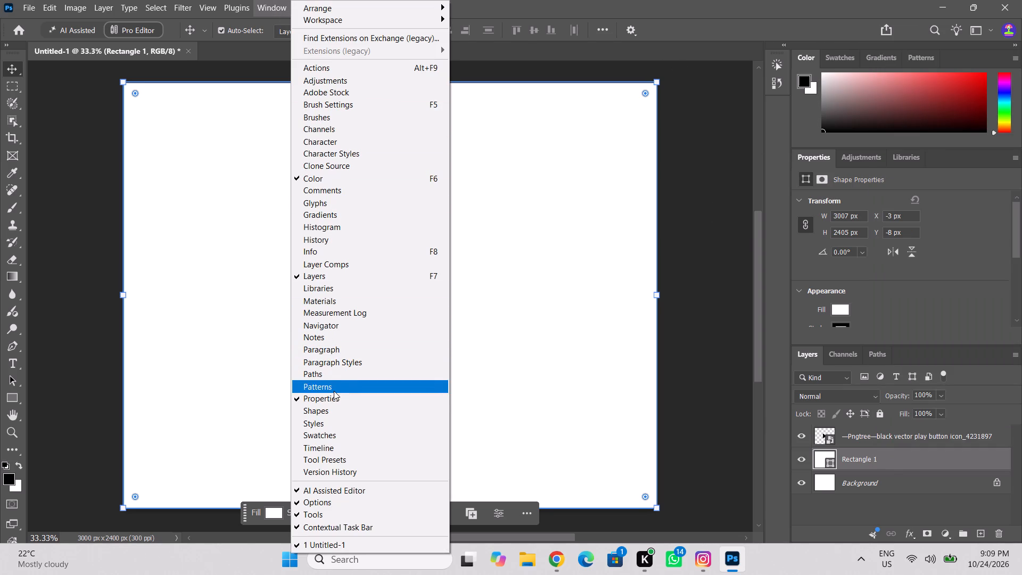
{"action": "left_click", "coordinate": [335, 396]}
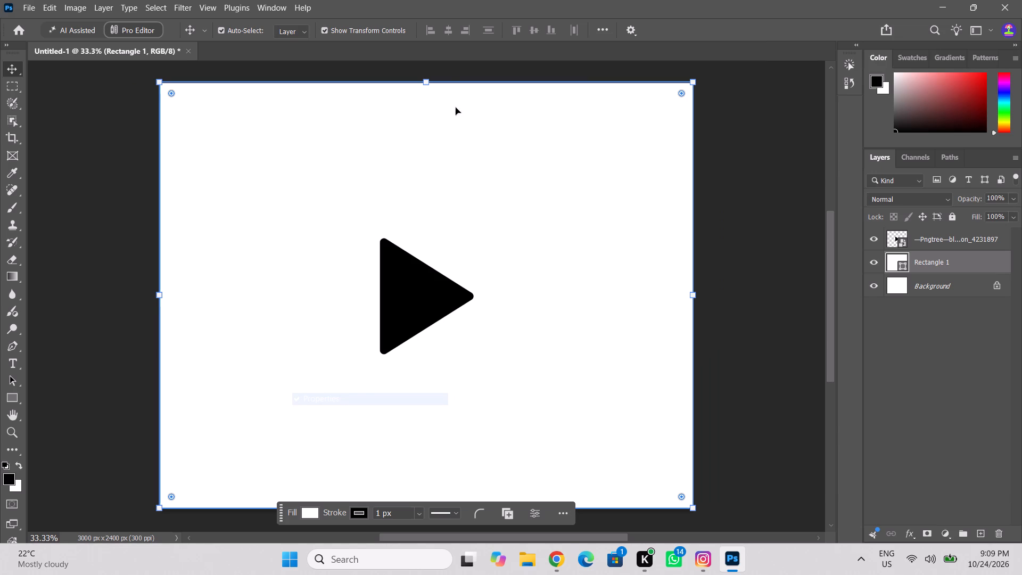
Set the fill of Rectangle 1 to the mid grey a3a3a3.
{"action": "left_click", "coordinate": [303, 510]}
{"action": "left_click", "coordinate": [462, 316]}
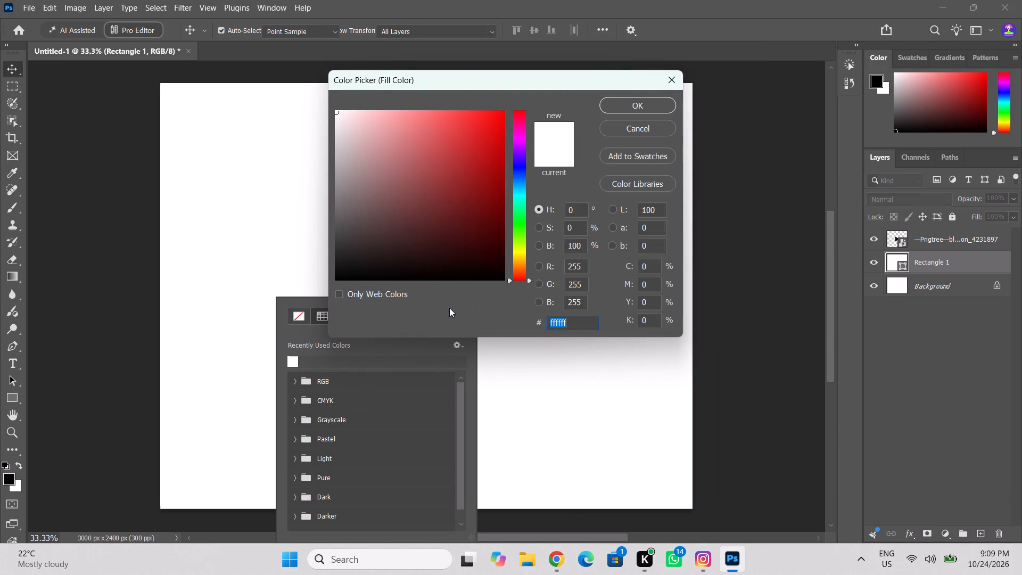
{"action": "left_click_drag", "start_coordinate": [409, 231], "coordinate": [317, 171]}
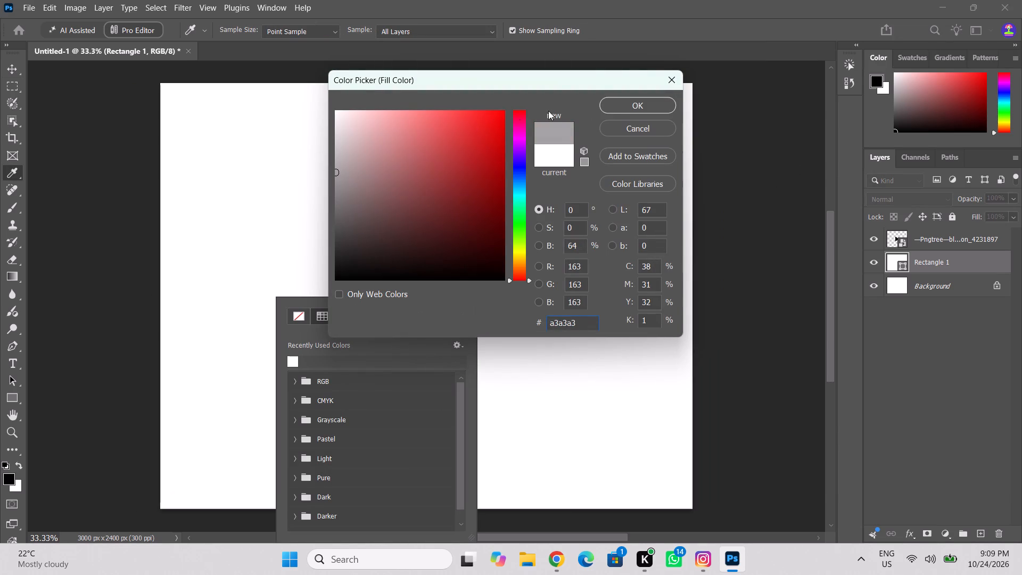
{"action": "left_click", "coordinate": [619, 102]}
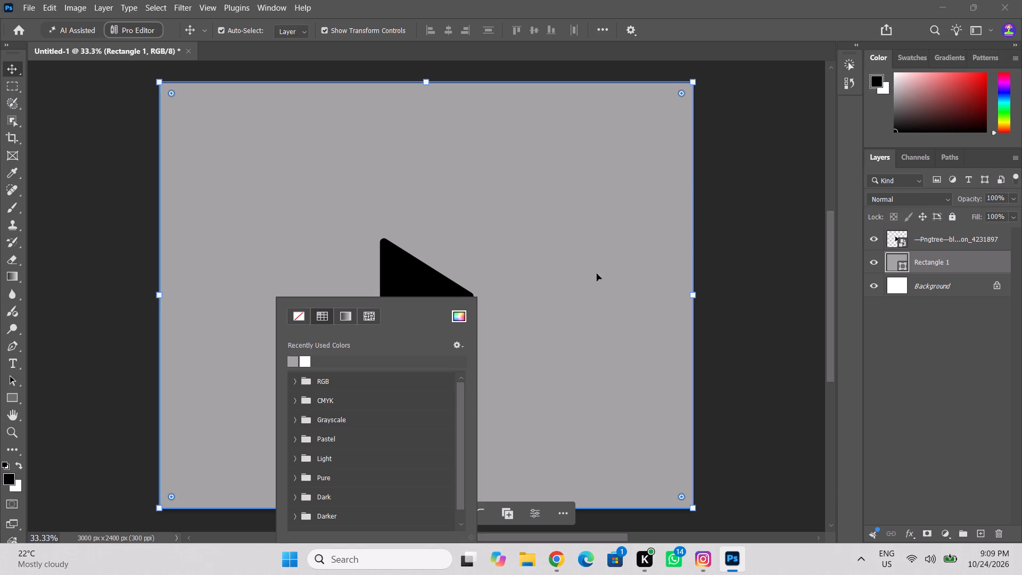
Change the fill of Rectangle 1 to a very light grey.
{"action": "left_click", "coordinate": [464, 317]}
{"action": "left_click_drag", "start_coordinate": [391, 213], "coordinate": [319, 152]}
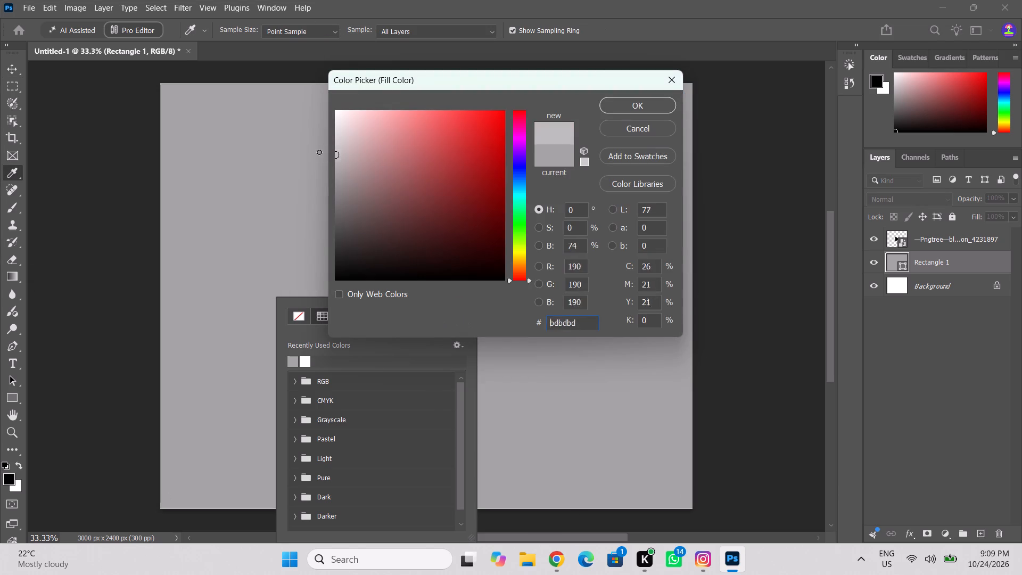
{"action": "left_click_drag", "start_coordinate": [319, 152], "coordinate": [295, 132]}
{"action": "left_click", "coordinate": [644, 104]}
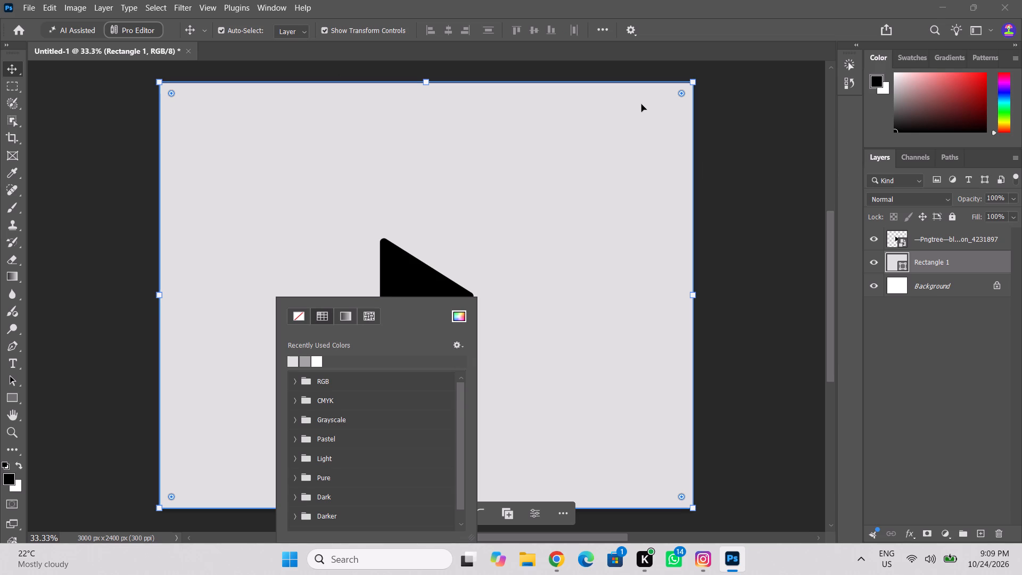
{"action": "left_click", "coordinate": [645, 225]}
Enlarge the play button graphic slightly and recentre it horizontally on the canvas.
{"action": "left_click", "coordinate": [434, 301]}
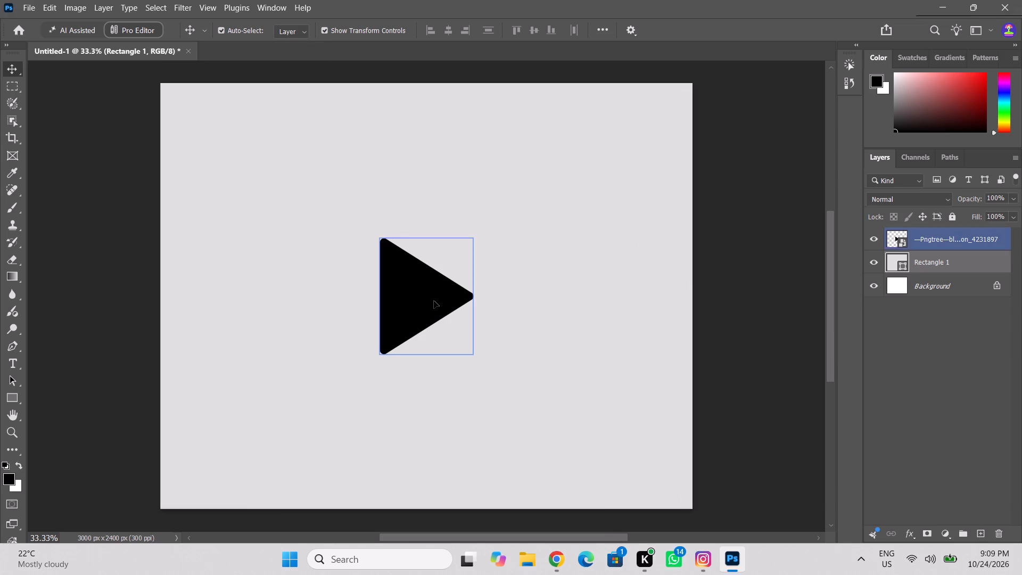
{"action": "left_click_drag", "start_coordinate": [507, 218], "coordinate": [538, 202]}
{"action": "left_click_drag", "start_coordinate": [441, 272], "coordinate": [433, 275]}
{"action": "left_click", "coordinate": [713, 194]}
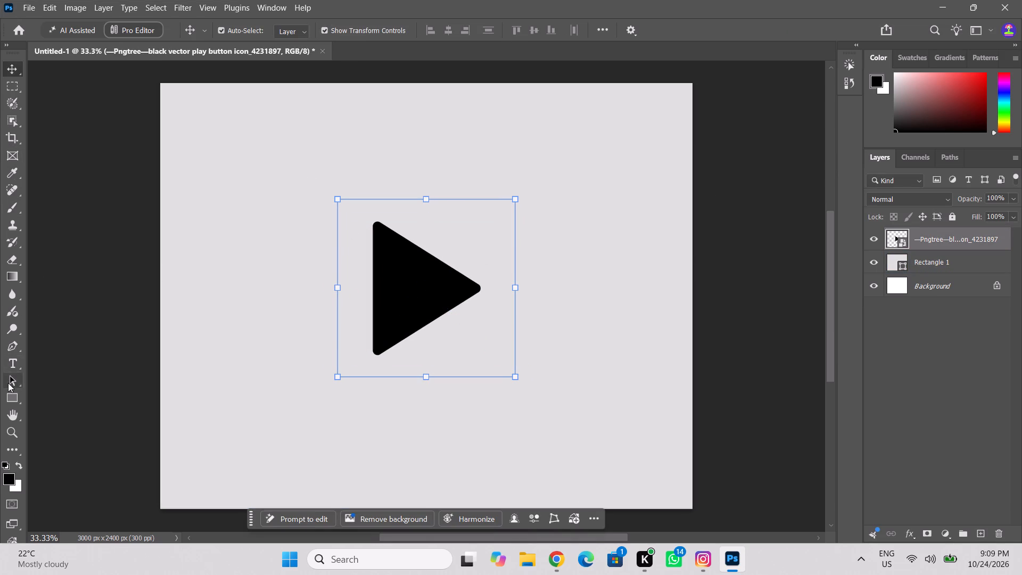
Add the text "DREAMY" in 36 pt Myriad Pro just above the play button graphic.
{"action": "left_click", "coordinate": [11, 366]}
{"action": "left_click", "coordinate": [392, 211]}
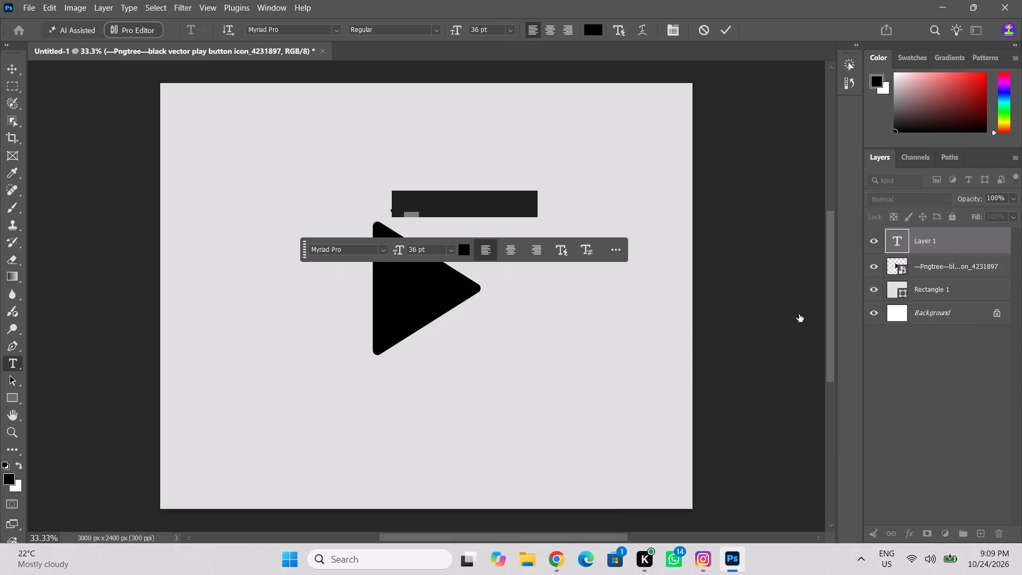
{"action": "type", "text": "DREA"}
{"action": "type", "text": "MY"}
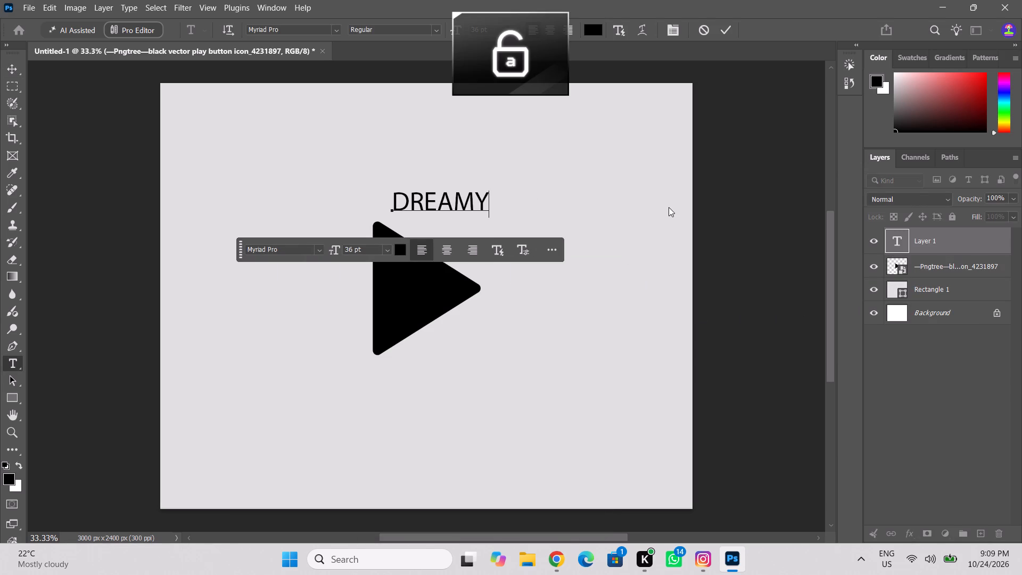
Move the DREAMY text to the canvas's left edge, slightly higher than the play button graphic.
{"action": "left_click_drag", "start_coordinate": [397, 203], "coordinate": [438, 206]}
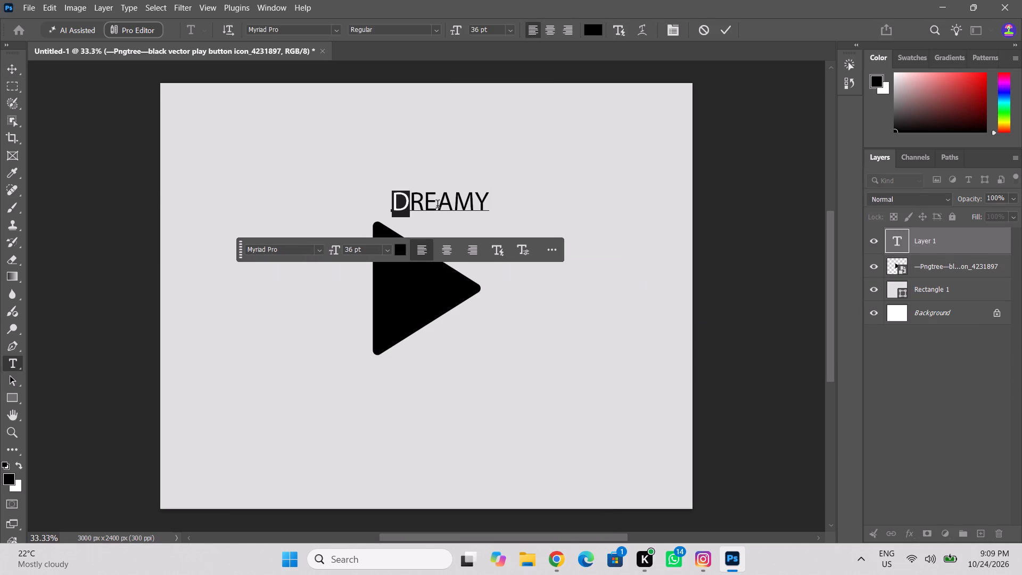
{"action": "left_click_drag", "start_coordinate": [438, 206], "coordinate": [524, 203]}
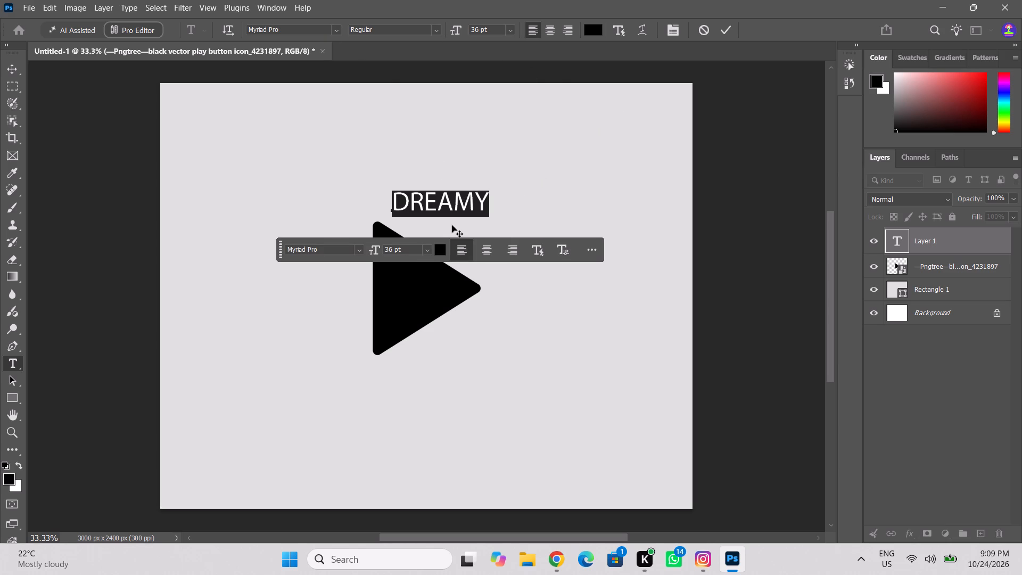
{"action": "left_click_drag", "start_coordinate": [452, 225], "coordinate": [580, 217]}
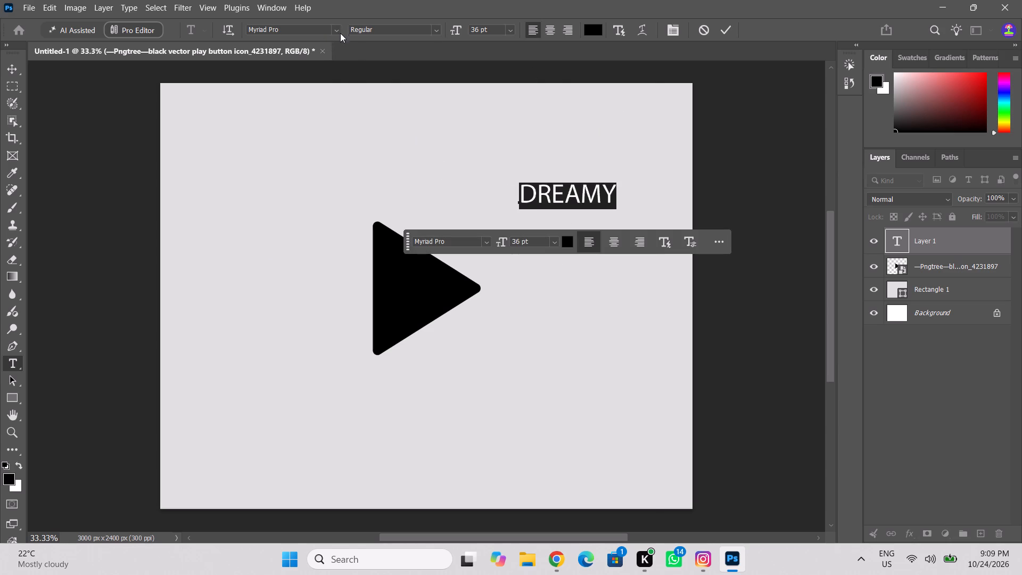
{"action": "left_click", "coordinate": [341, 31]}
{"action": "left_click", "coordinate": [693, 111]}
{"action": "left_click_drag", "start_coordinate": [523, 192], "coordinate": [640, 193]}
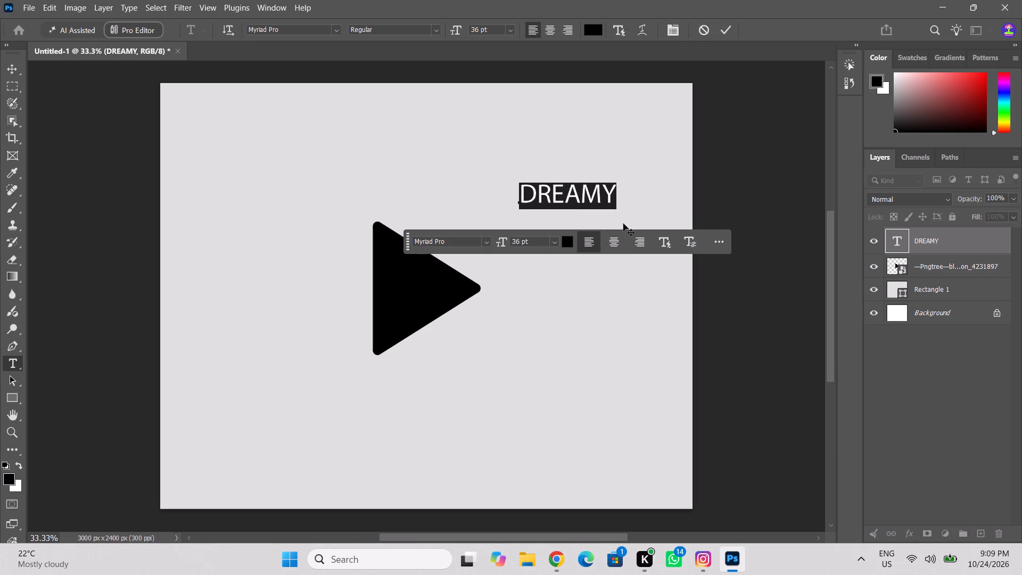
{"action": "left_click_drag", "start_coordinate": [623, 224], "coordinate": [234, 393]}
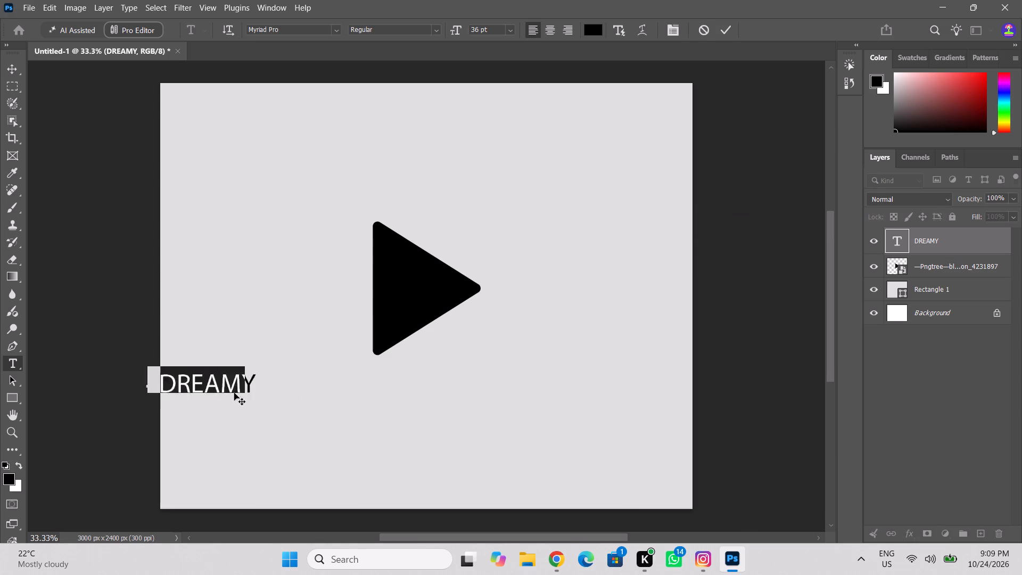
{"action": "left_click_drag", "start_coordinate": [234, 393], "coordinate": [259, 220]}
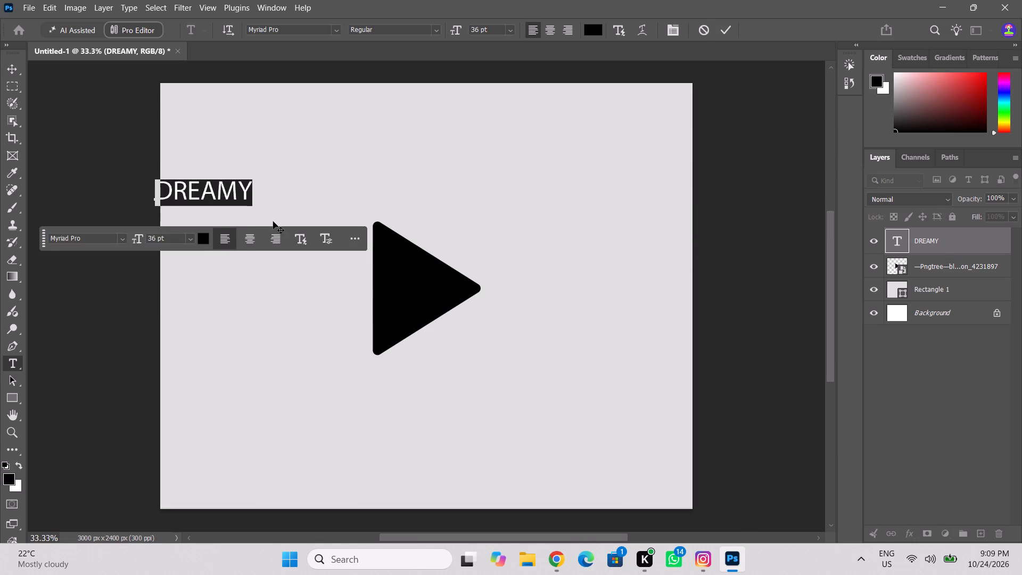
Change the font of the DREAMY text to MV Boli.
{"action": "scroll", "coordinate": [274, 221], "scroll_direction": "down", "scroll_amount": 11, "text": "alt"}
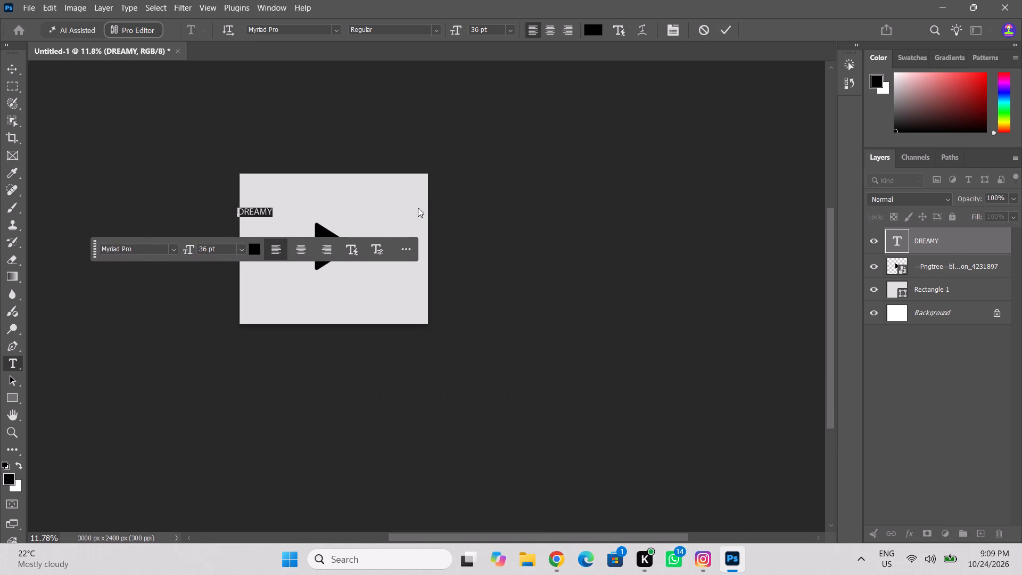
{"action": "left_click", "coordinate": [177, 247]}
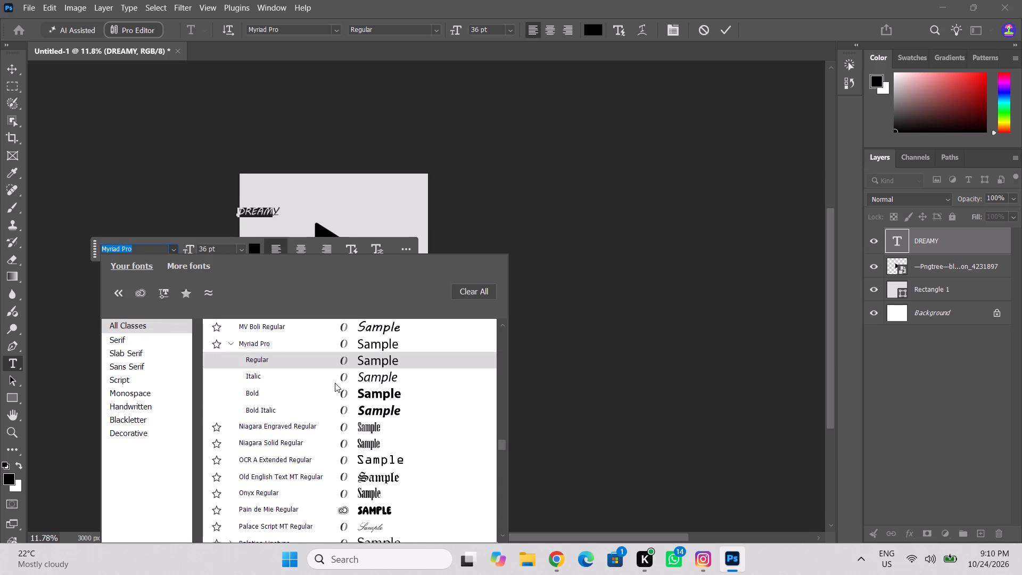
{"action": "scroll", "coordinate": [357, 391], "scroll_direction": "up", "scroll_amount": 1}
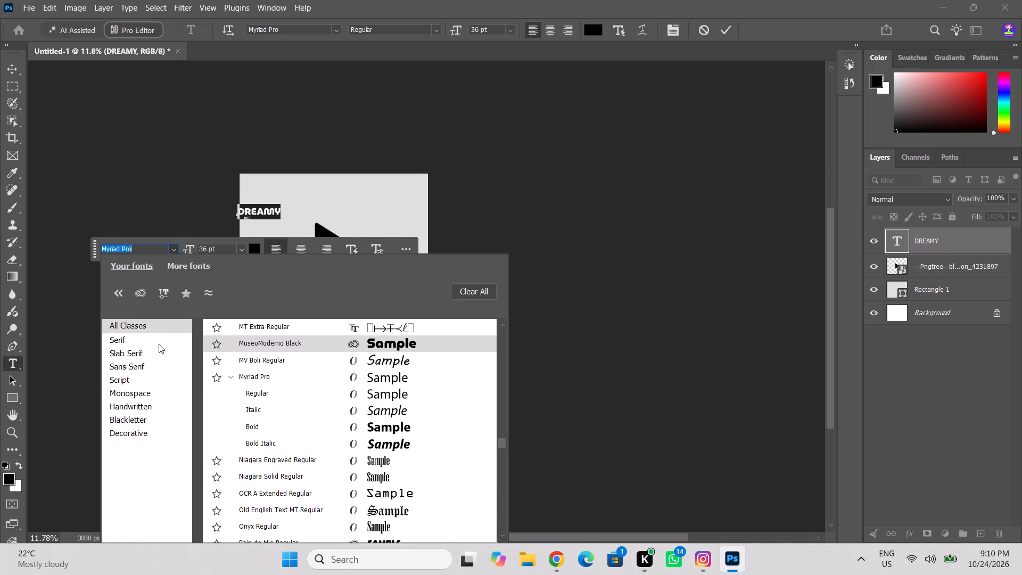
{"action": "left_click", "coordinate": [252, 358]}
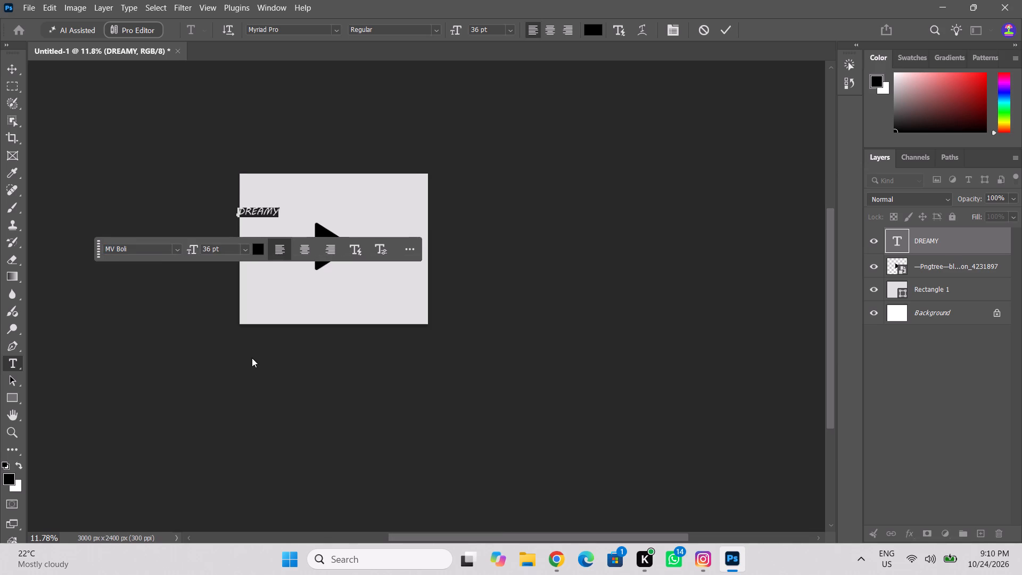
{"action": "left_click", "coordinate": [469, 201]}
Move the DREAMY text from the canvas's left edge to just above the play button graphic.
{"action": "scroll", "coordinate": [235, 193], "scroll_direction": "up", "scroll_amount": 5}
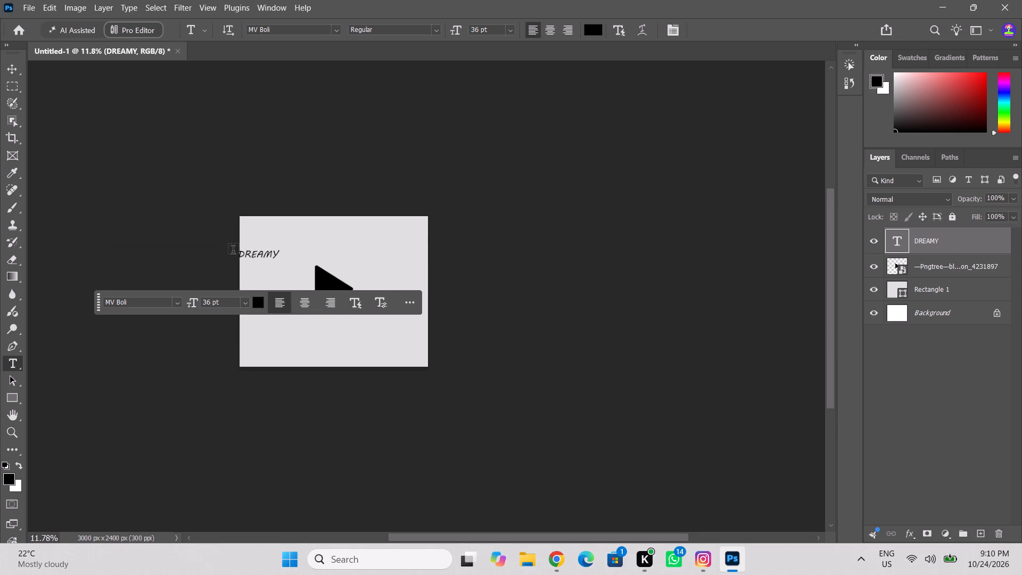
{"action": "scroll", "coordinate": [236, 249], "scroll_direction": "up", "scroll_amount": 8, "text": "alt"}
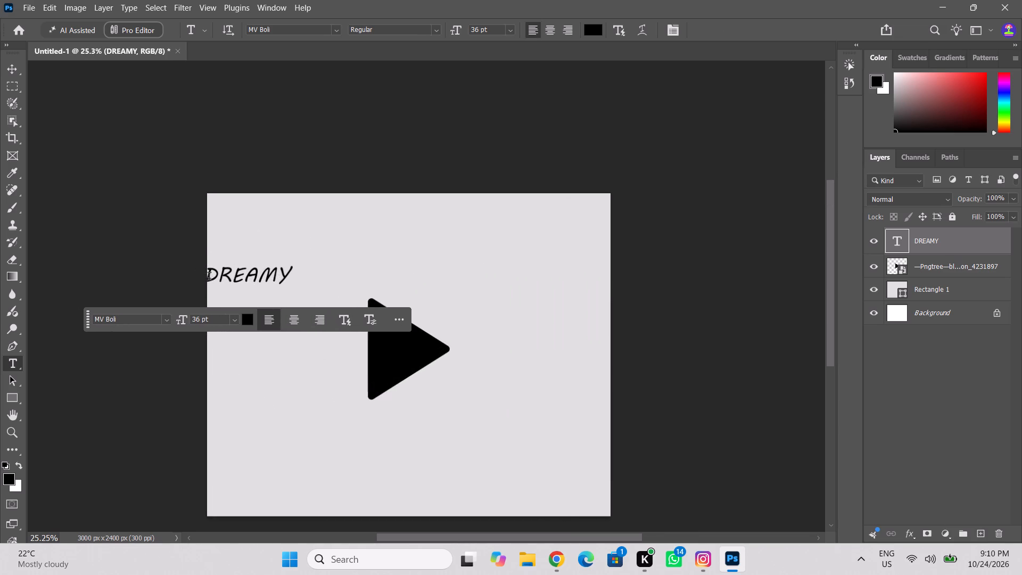
{"action": "left_click_drag", "start_coordinate": [209, 278], "coordinate": [331, 287]}
{"action": "left_click_drag", "start_coordinate": [269, 297], "coordinate": [437, 315]}
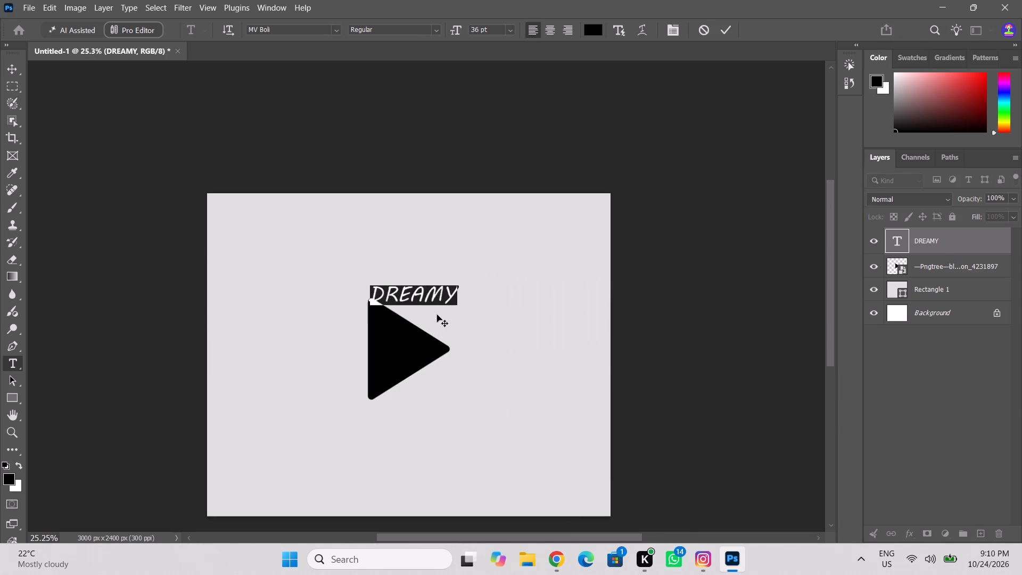
{"action": "left_click_drag", "start_coordinate": [437, 315], "coordinate": [446, 313]}
{"action": "left_click", "coordinate": [474, 274]}
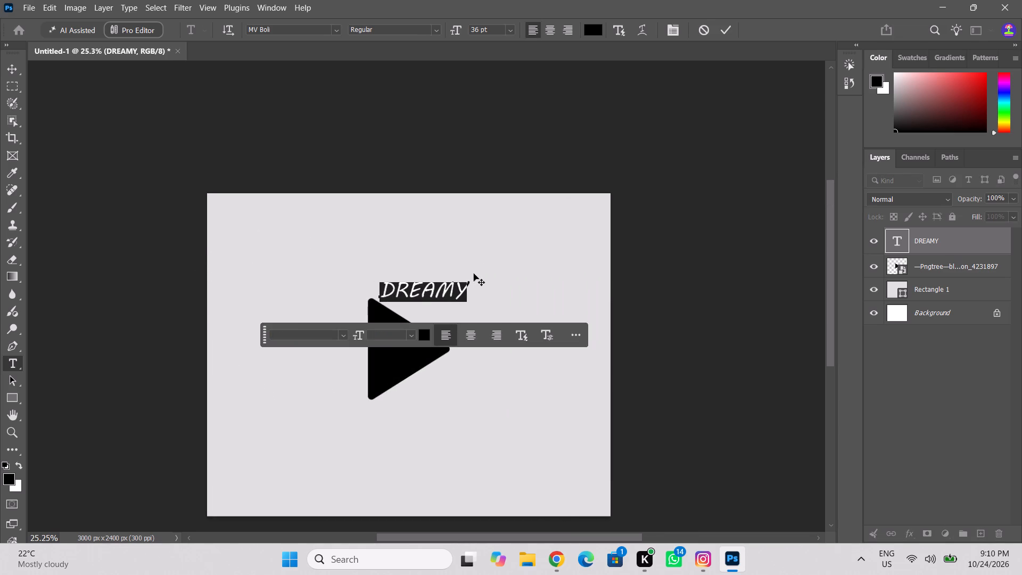
{"action": "left_click", "coordinate": [424, 238]}
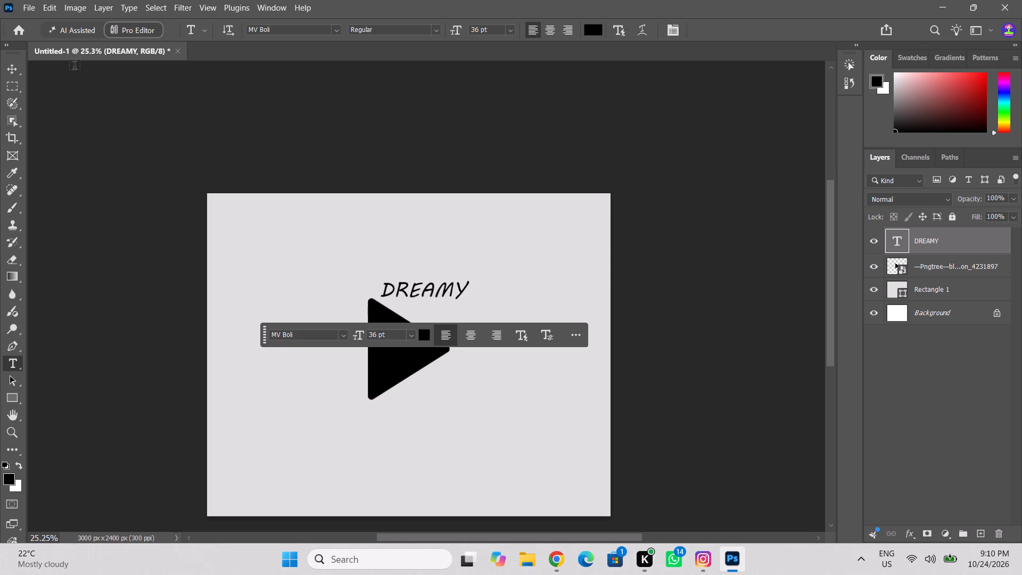
Rotate the DREAMY text clockwise by about 32° and place it along the play button's upper slanted edge.
{"action": "left_click", "coordinate": [13, 67]}
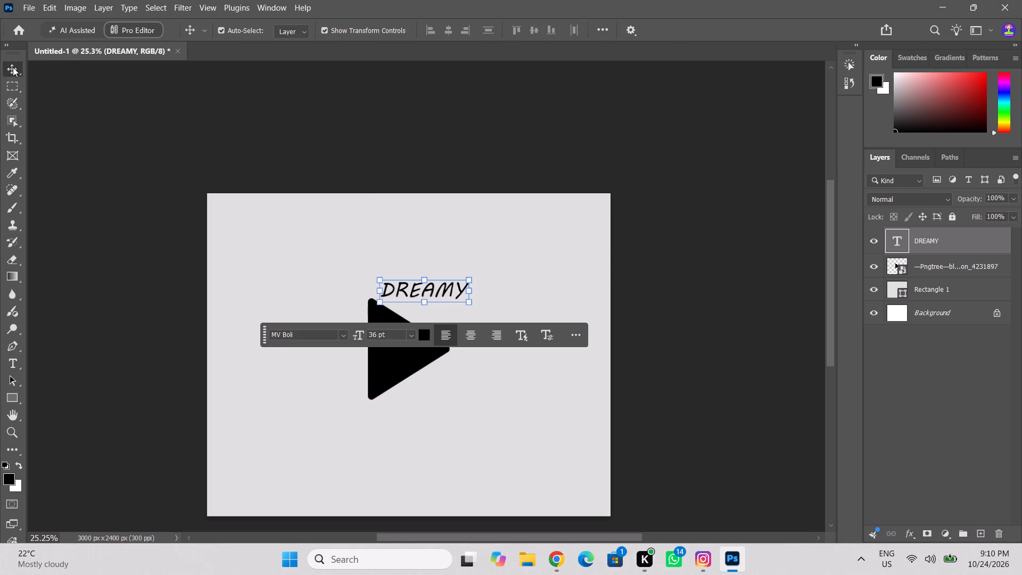
{"action": "left_click_drag", "start_coordinate": [475, 269], "coordinate": [488, 301]}
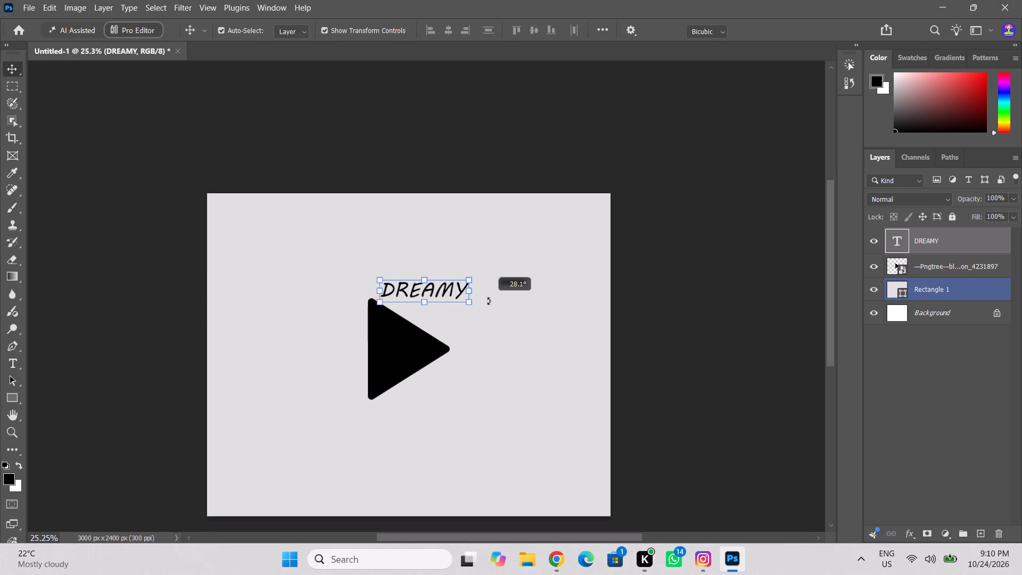
{"action": "left_click_drag", "start_coordinate": [488, 301], "coordinate": [488, 299]}
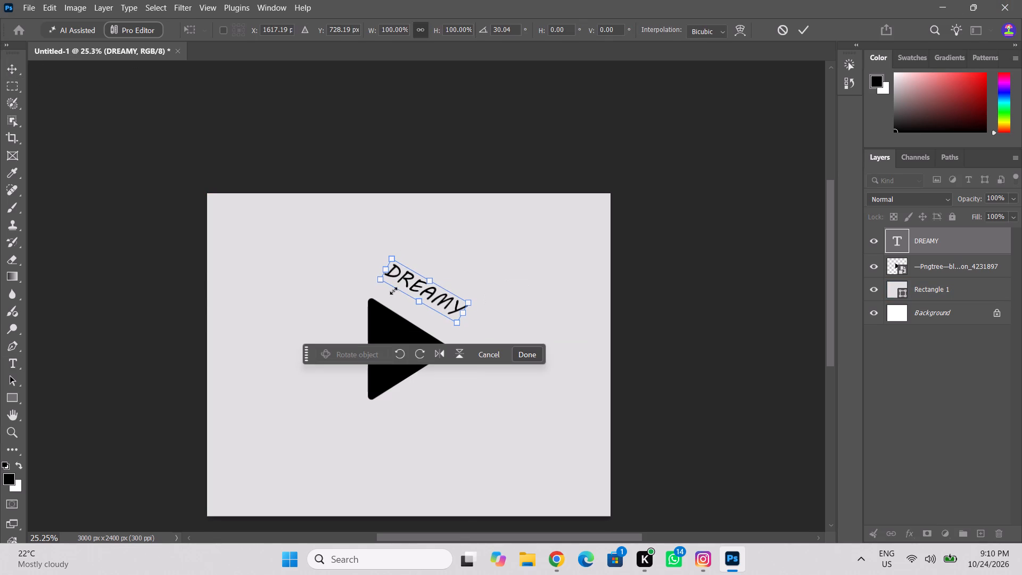
{"action": "left_click_drag", "start_coordinate": [422, 288], "coordinate": [419, 309]}
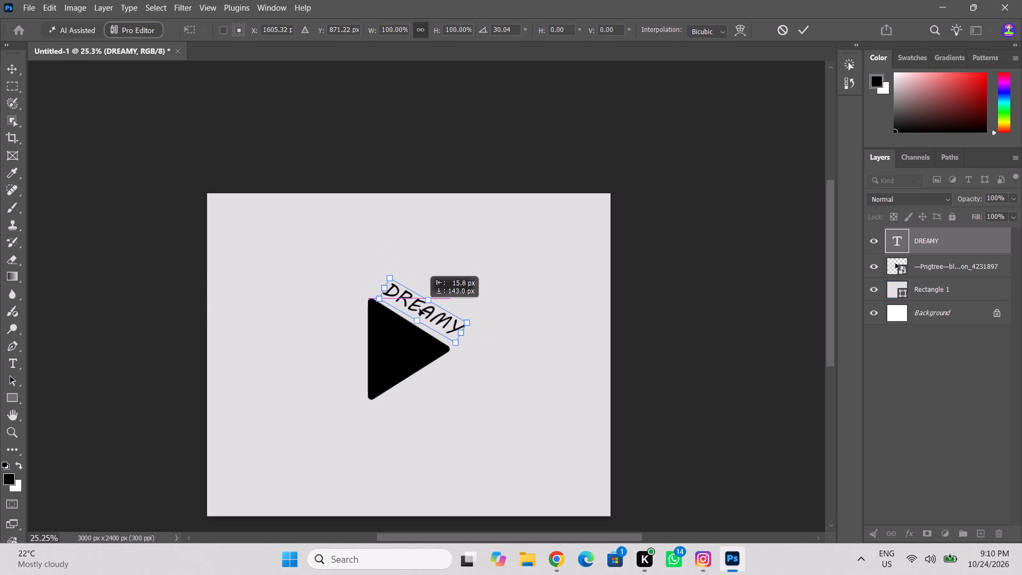
{"action": "left_click_drag", "start_coordinate": [419, 309], "coordinate": [419, 309]}
{"action": "left_click", "coordinate": [469, 317]}
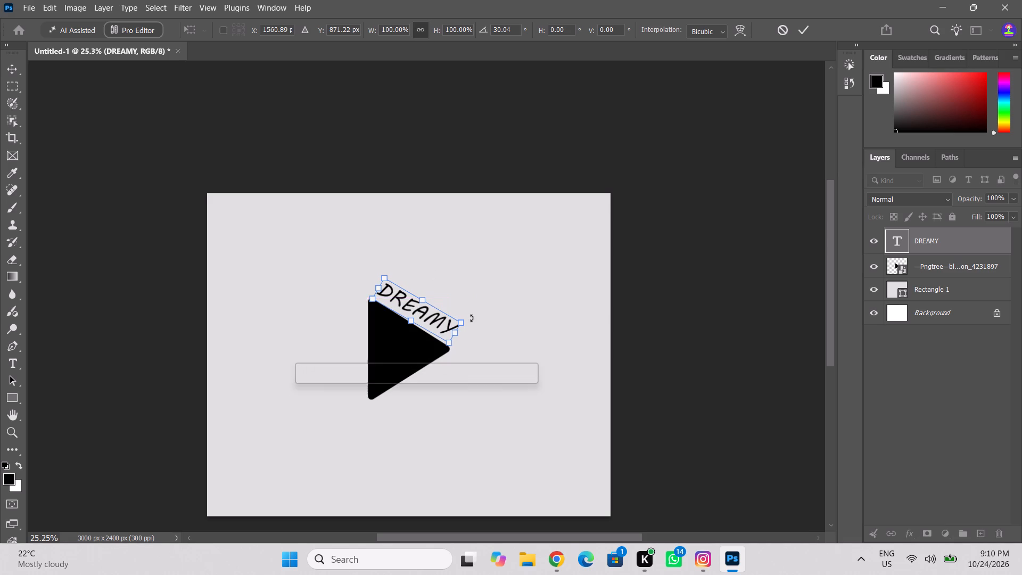
{"action": "left_click", "coordinate": [473, 318]}
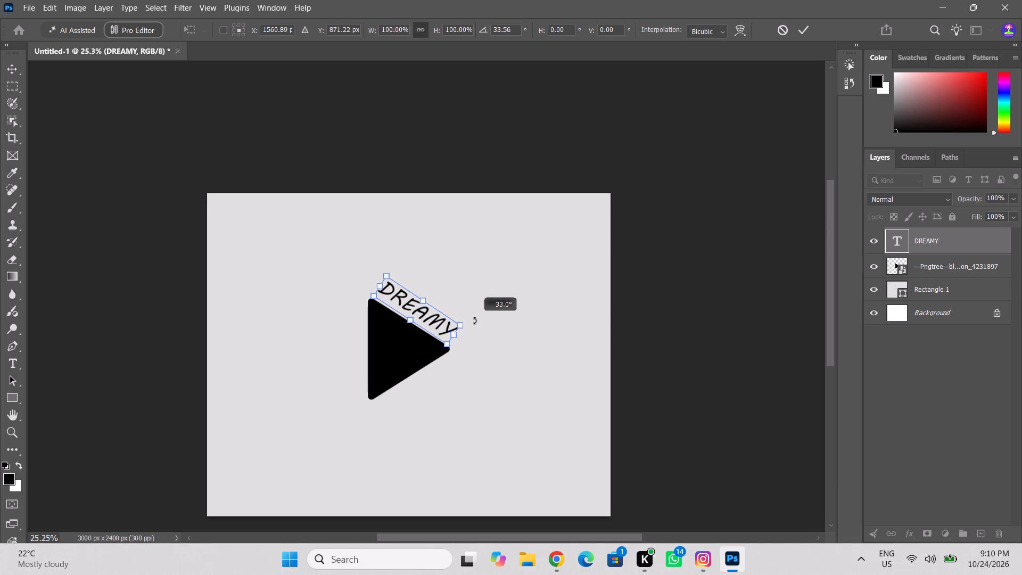
{"action": "left_click", "coordinate": [425, 320]}
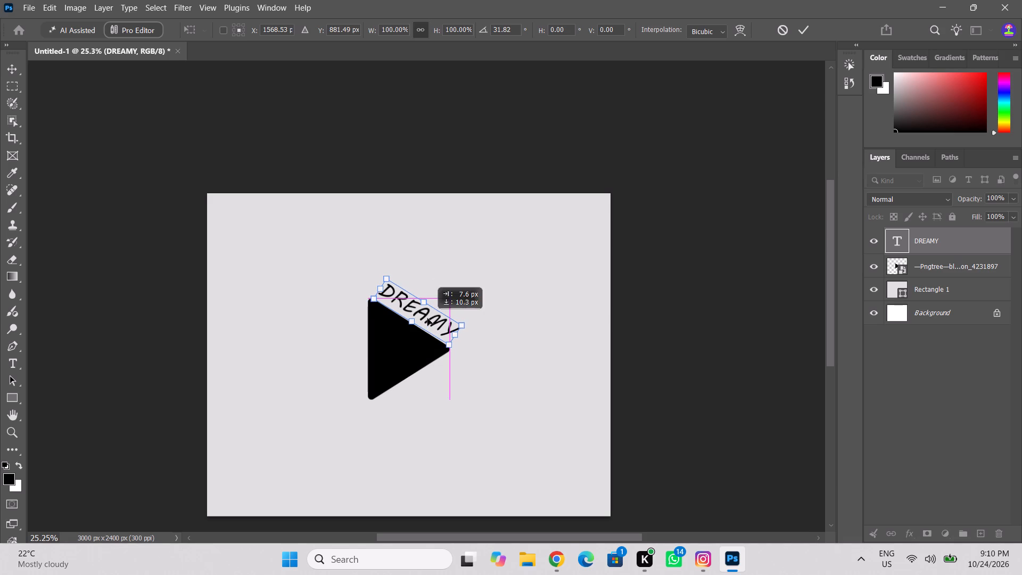
{"action": "left_click", "coordinate": [509, 267]}
{"action": "left_click", "coordinate": [554, 236]}
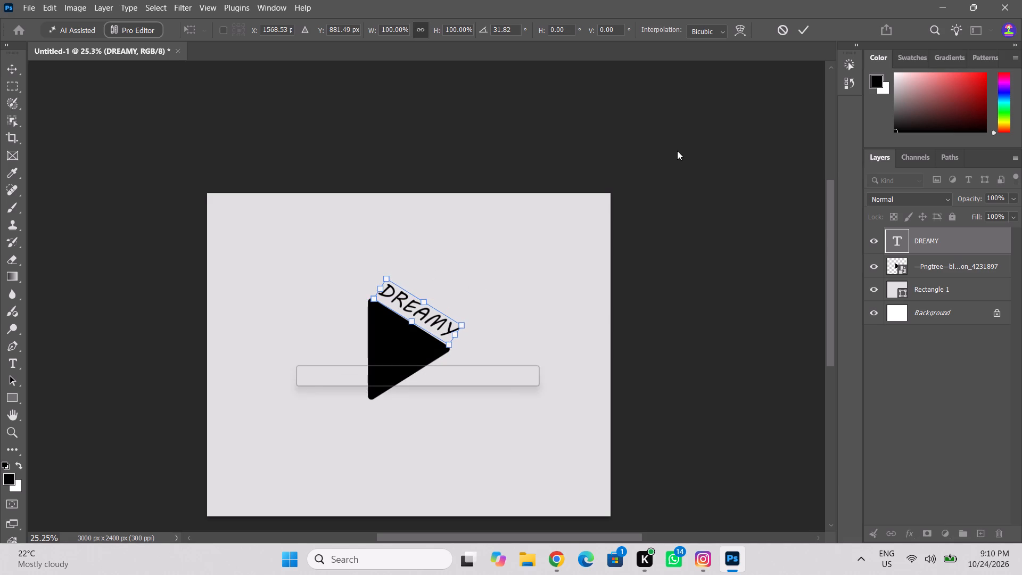
{"action": "left_click", "coordinate": [677, 151]}
Nudge the rotated DREAMY text down so it sits closer to the play button's slanted edge.
{"action": "scroll", "coordinate": [365, 244], "scroll_direction": "up", "scroll_amount": 3}
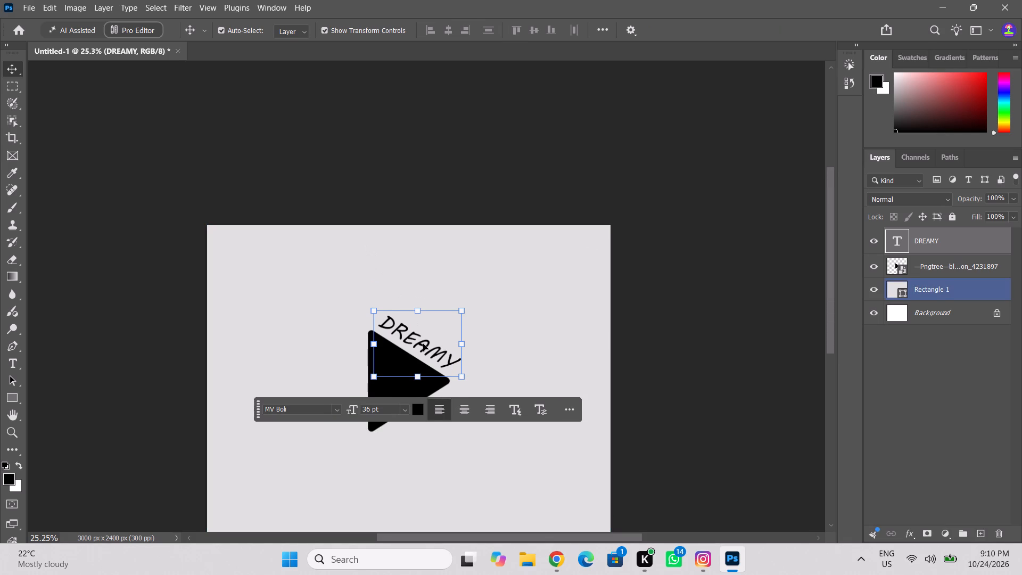
{"action": "left_click", "coordinate": [423, 344]}
{"action": "left_click", "coordinate": [424, 344]}
{"action": "left_click", "coordinate": [449, 322]}
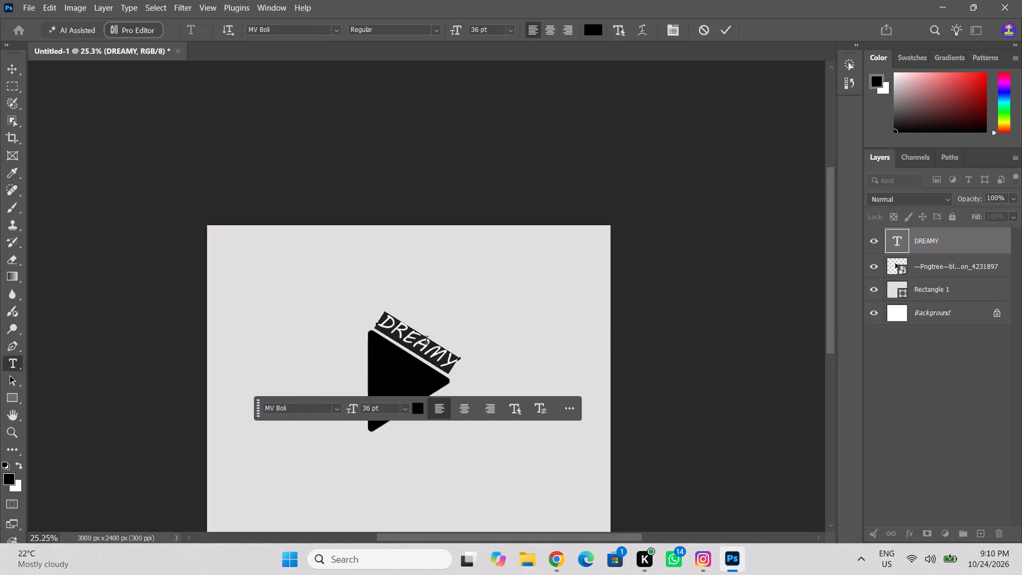
{"action": "left_click", "coordinate": [427, 342]}
{"action": "left_click", "coordinate": [439, 339]}
{"action": "left_click_drag", "start_coordinate": [436, 341], "coordinate": [433, 347]}
{"action": "left_click_drag", "start_coordinate": [441, 333], "coordinate": [438, 342]}
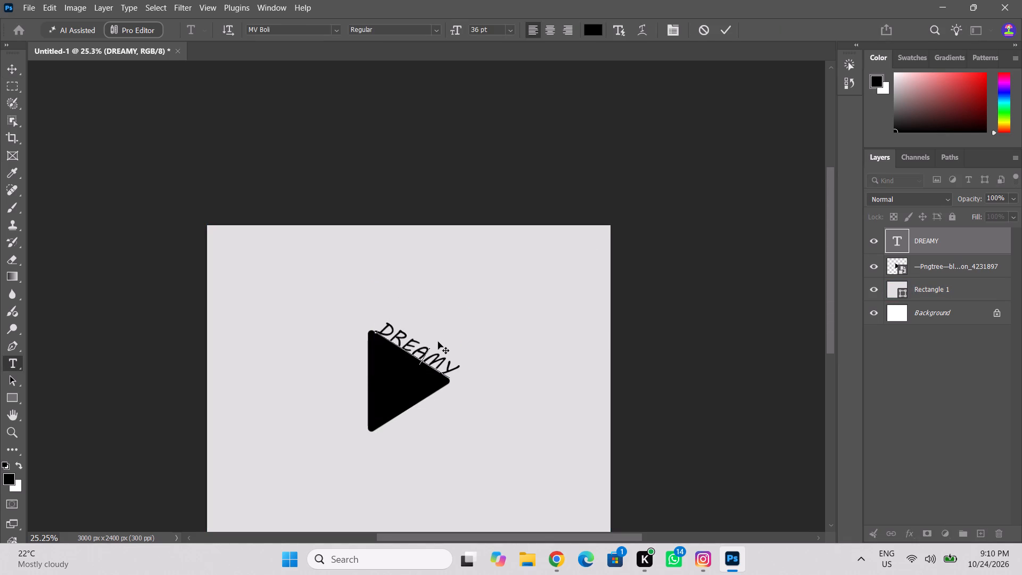
{"action": "left_click_drag", "start_coordinate": [438, 342], "coordinate": [439, 341]}
{"action": "left_click", "coordinate": [693, 207]}
Fine-tune the DREAMY text's position, leaving a narrow gap between its letters and the play button's slanted edge.
{"action": "scroll", "coordinate": [484, 265], "scroll_direction": "up", "scroll_amount": 5}
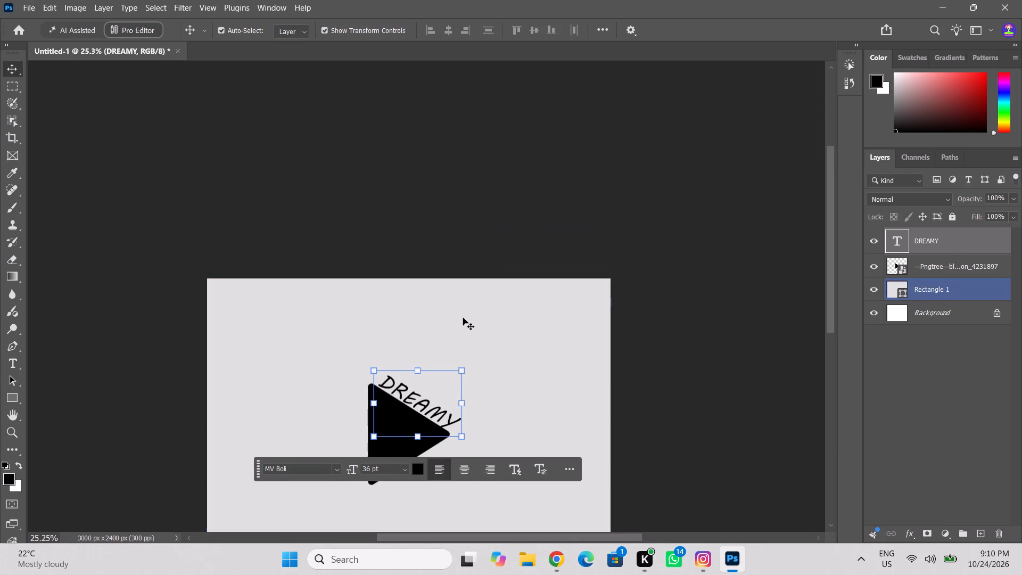
{"action": "scroll", "coordinate": [462, 322], "scroll_direction": "down", "scroll_amount": 4}
{"action": "scroll", "coordinate": [460, 354], "scroll_direction": "up", "scroll_amount": 6, "text": "alt"}
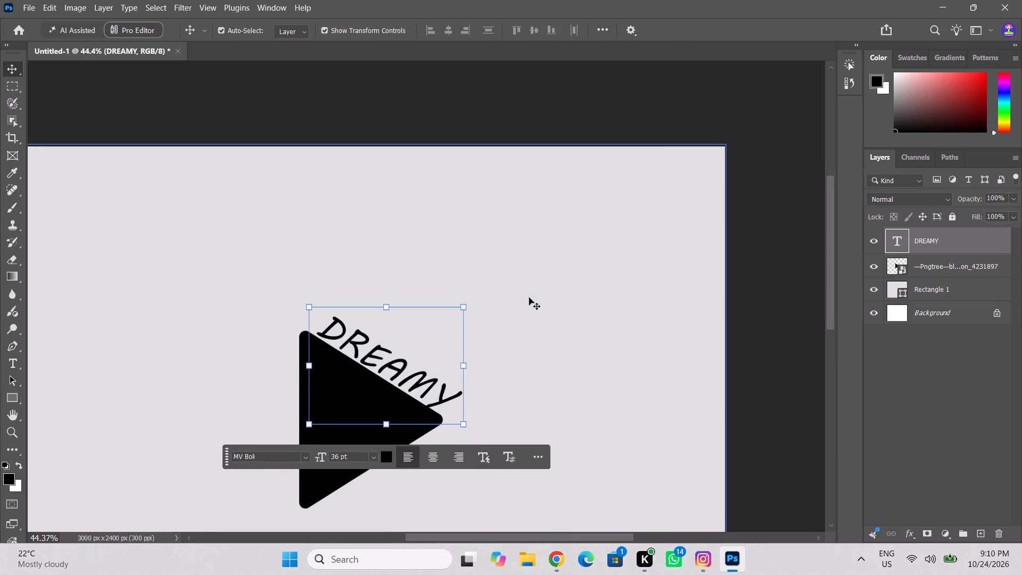
{"action": "left_click_drag", "start_coordinate": [388, 364], "coordinate": [383, 360]}
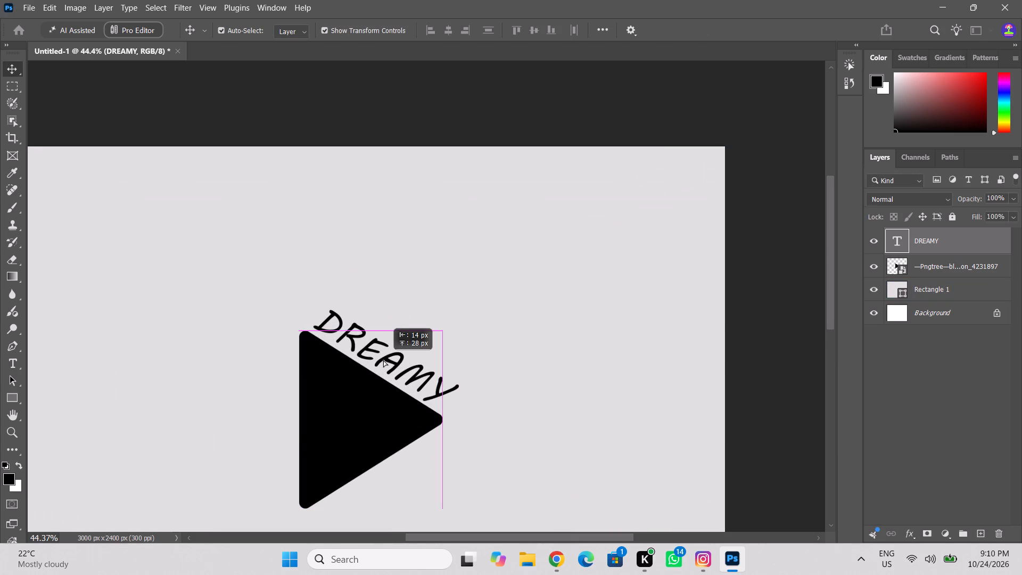
{"action": "left_click_drag", "start_coordinate": [383, 360], "coordinate": [381, 364]}
{"action": "left_click", "coordinate": [540, 285]}
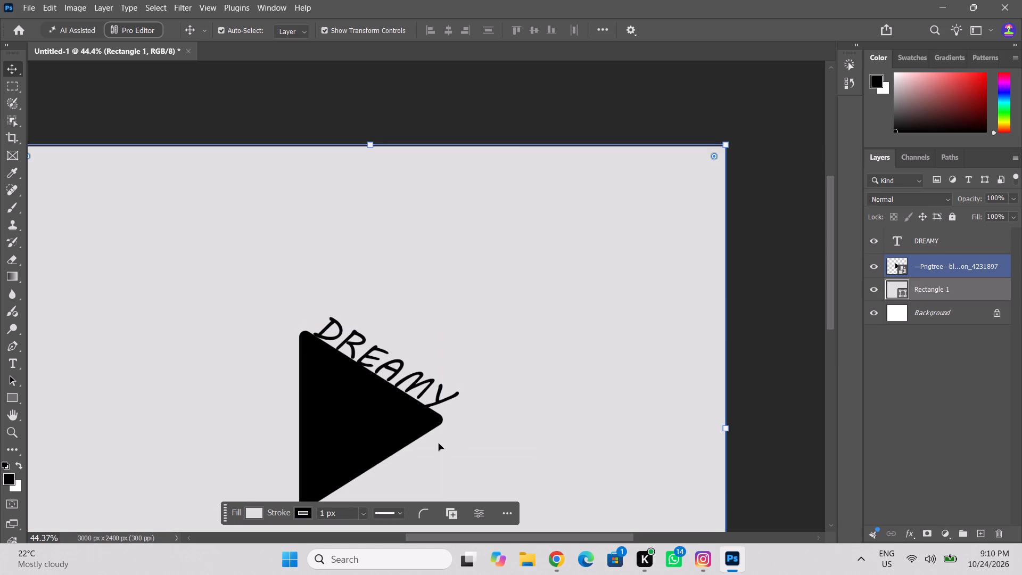
{"action": "scroll", "coordinate": [472, 341], "scroll_direction": "down", "scroll_amount": 6}
{"action": "left_click", "coordinate": [377, 297]}
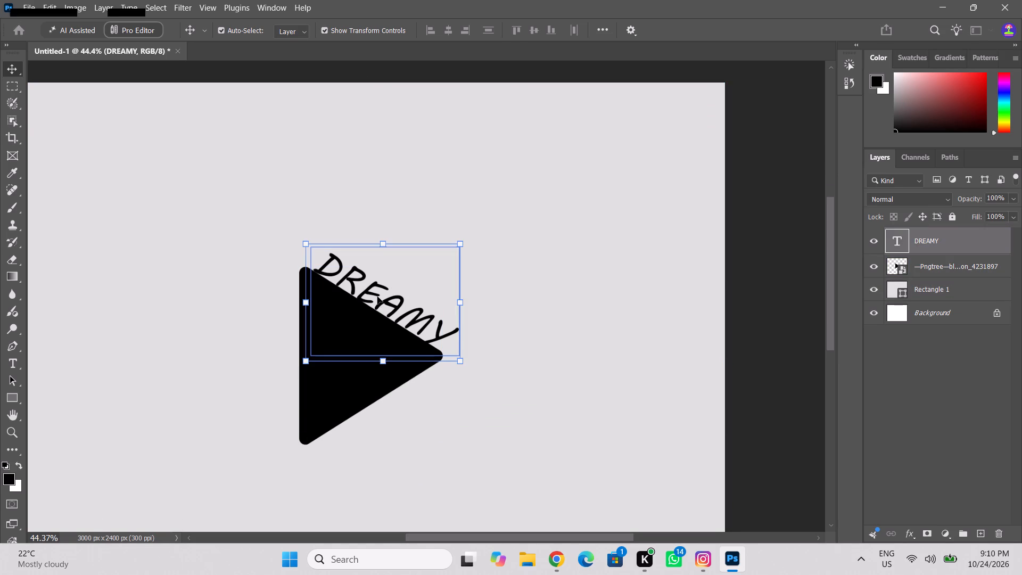
{"action": "left_click_drag", "start_coordinate": [381, 293], "coordinate": [386, 287]}
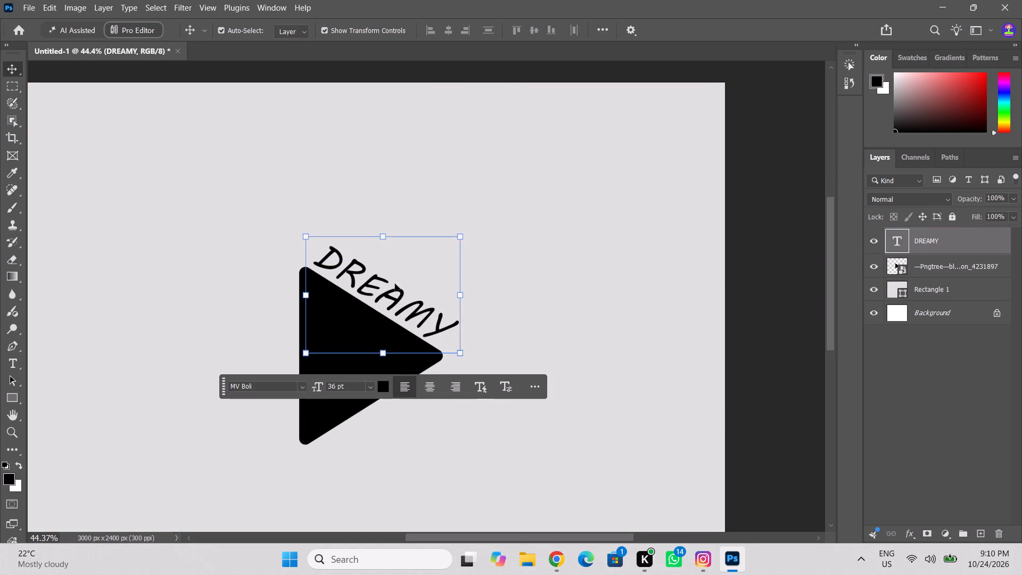
{"action": "left_click", "coordinate": [513, 226]}
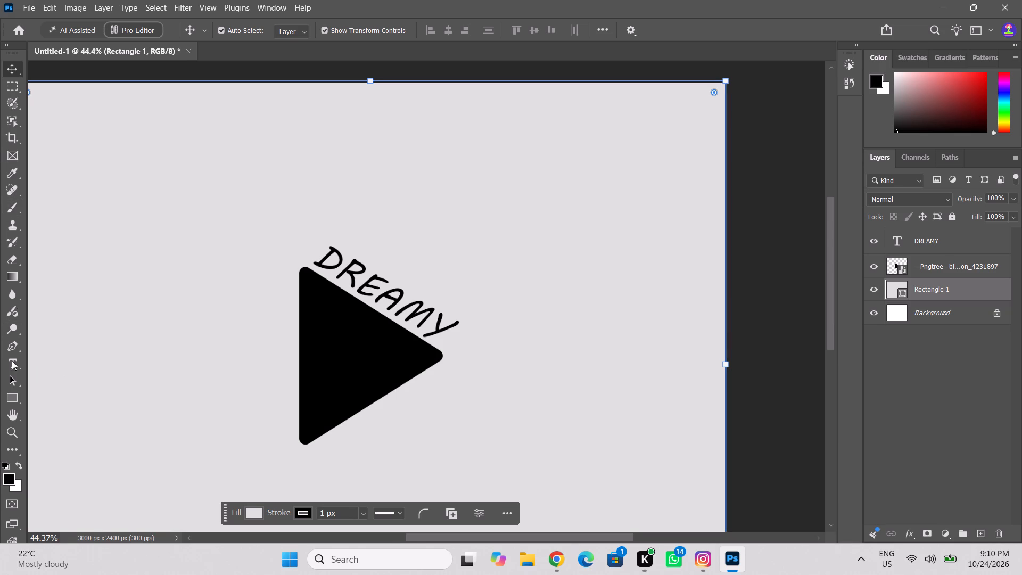
Add the text "cuts" in 36 pt MV Boli inside Rectangle 1, at the canvas's top-left corner.
{"action": "left_click", "coordinate": [17, 369]}
{"action": "left_click", "coordinate": [404, 413]}
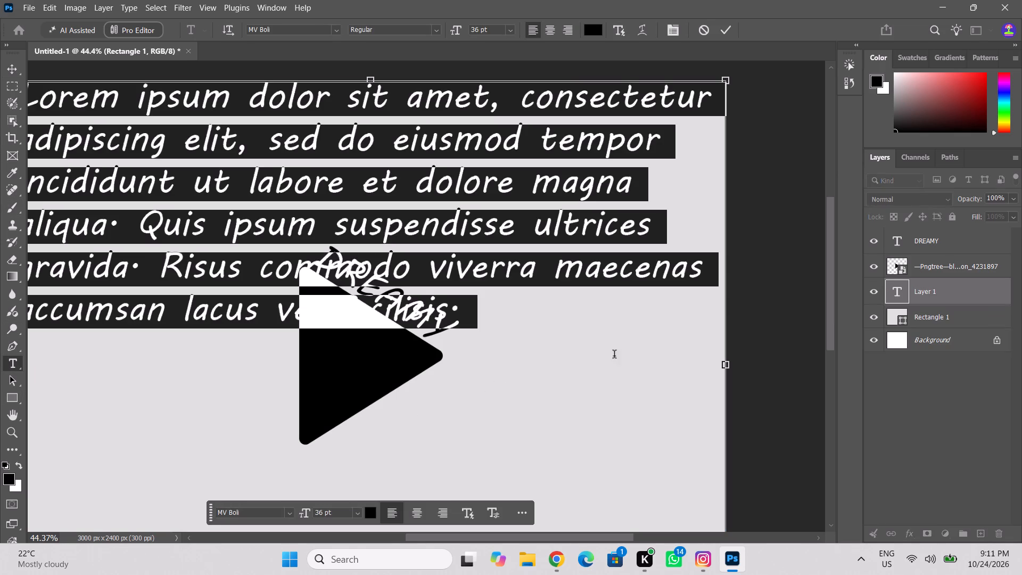
{"action": "key", "text": "c"}
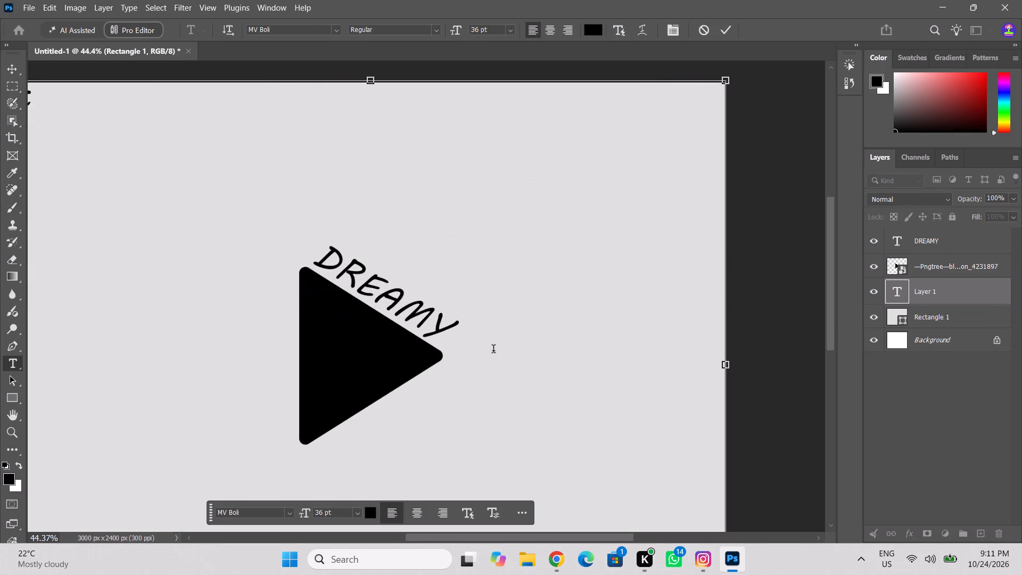
{"action": "type", "text": "ut"}
{"action": "key", "text": "s"}
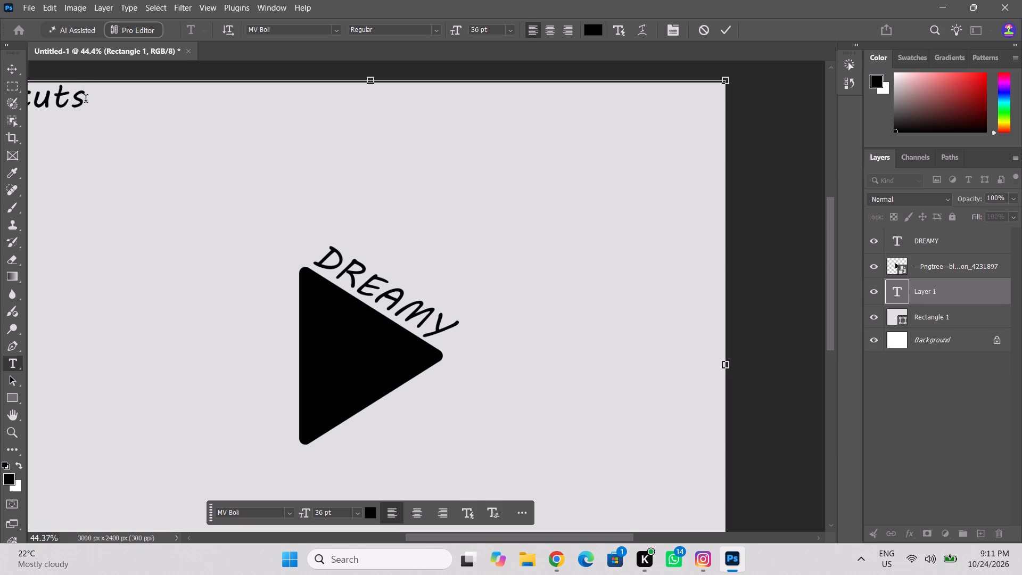
{"action": "left_click_drag", "start_coordinate": [86, 100], "coordinate": [19, 101]}
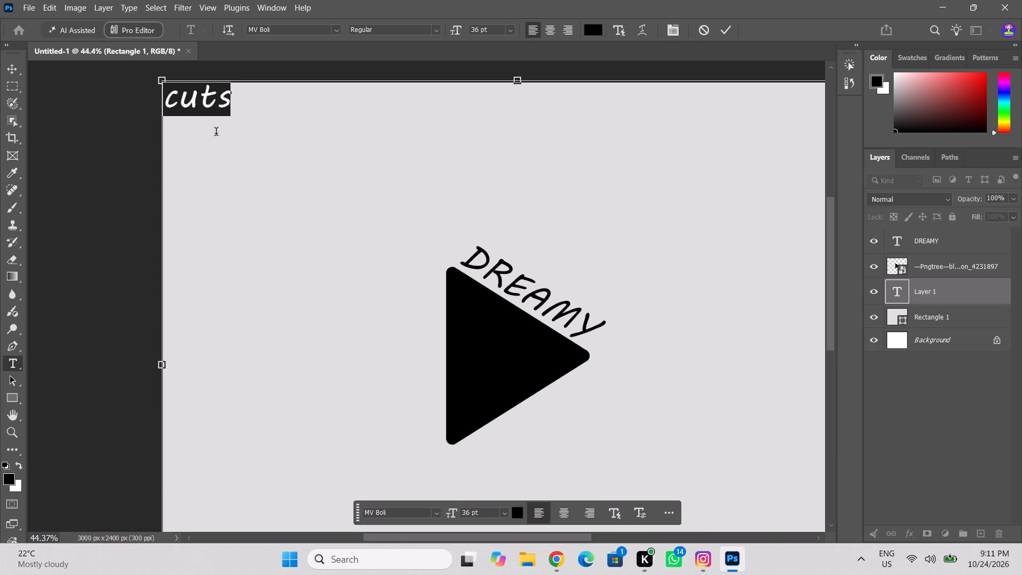
{"action": "left_click", "coordinate": [252, 123]}
{"action": "left_click_drag", "start_coordinate": [242, 108], "coordinate": [209, 110]}
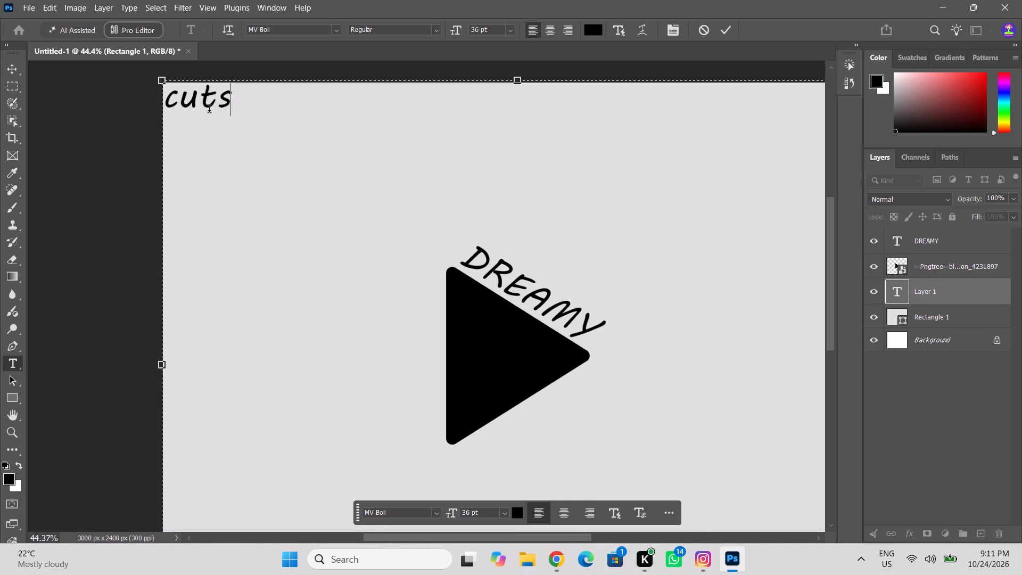
{"action": "left_click_drag", "start_coordinate": [209, 110], "coordinate": [171, 113]}
{"action": "left_click", "coordinate": [234, 101]}
{"action": "left_click_drag", "start_coordinate": [235, 101], "coordinate": [178, 103]}
{"action": "left_click", "coordinate": [207, 109]}
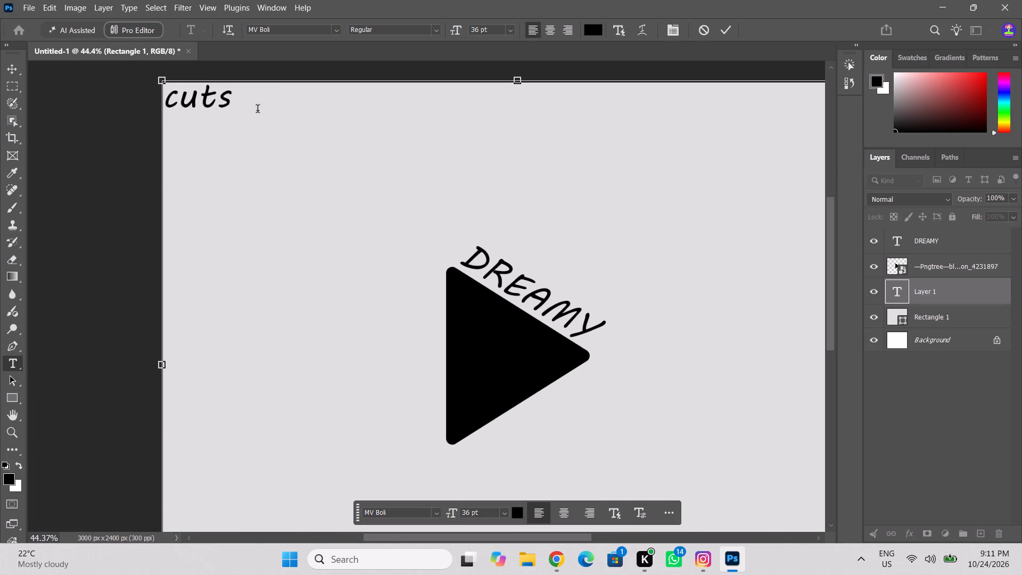
{"action": "left_click", "coordinate": [963, 328]}
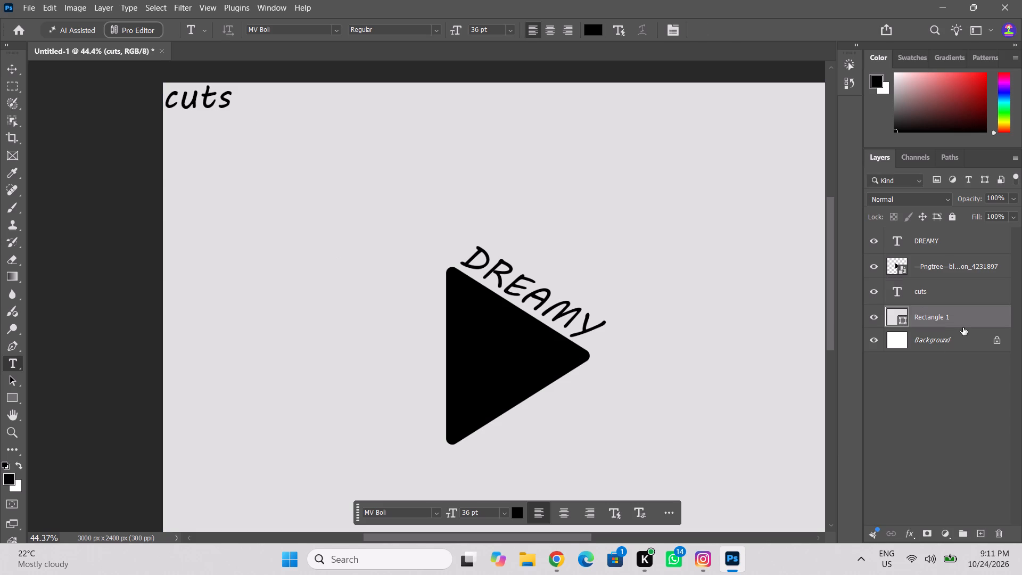
Lock the Rectangle 1 layer completely.
{"action": "left_click", "coordinate": [949, 217]}
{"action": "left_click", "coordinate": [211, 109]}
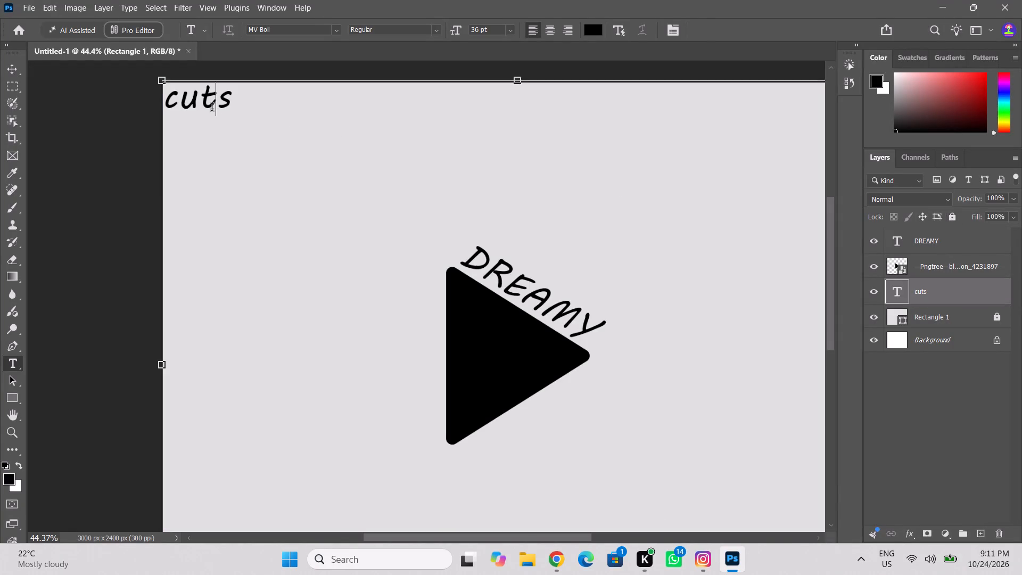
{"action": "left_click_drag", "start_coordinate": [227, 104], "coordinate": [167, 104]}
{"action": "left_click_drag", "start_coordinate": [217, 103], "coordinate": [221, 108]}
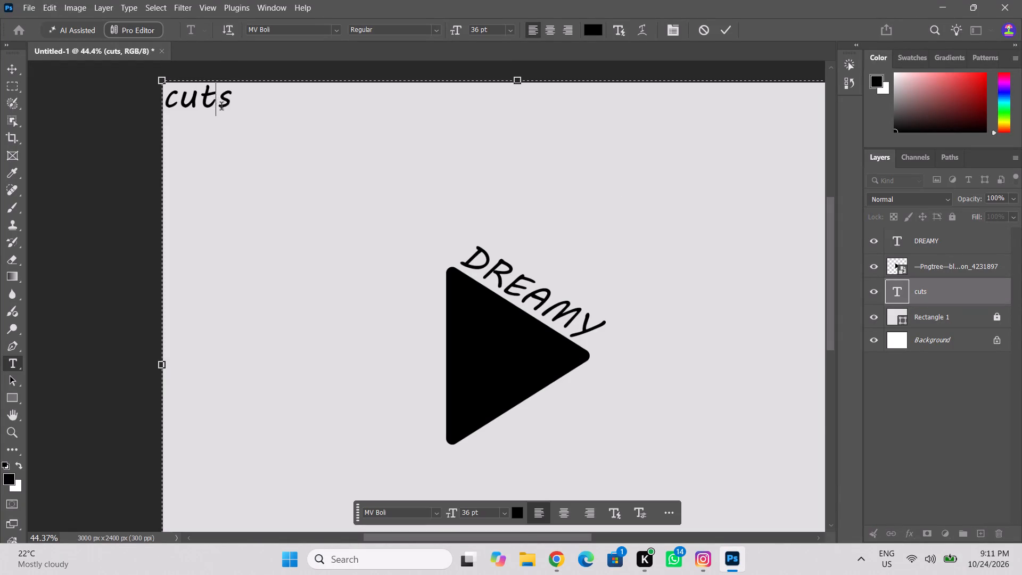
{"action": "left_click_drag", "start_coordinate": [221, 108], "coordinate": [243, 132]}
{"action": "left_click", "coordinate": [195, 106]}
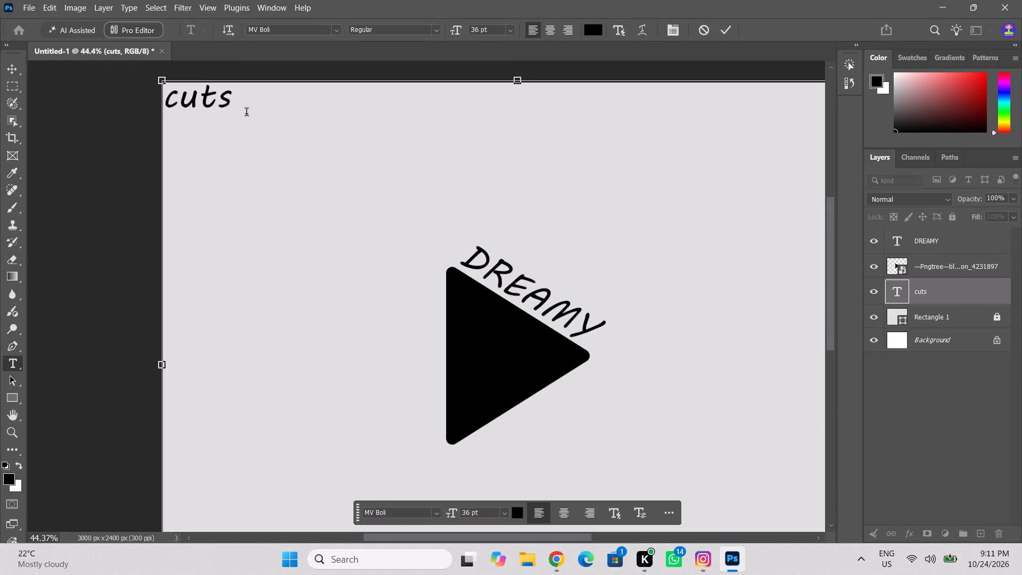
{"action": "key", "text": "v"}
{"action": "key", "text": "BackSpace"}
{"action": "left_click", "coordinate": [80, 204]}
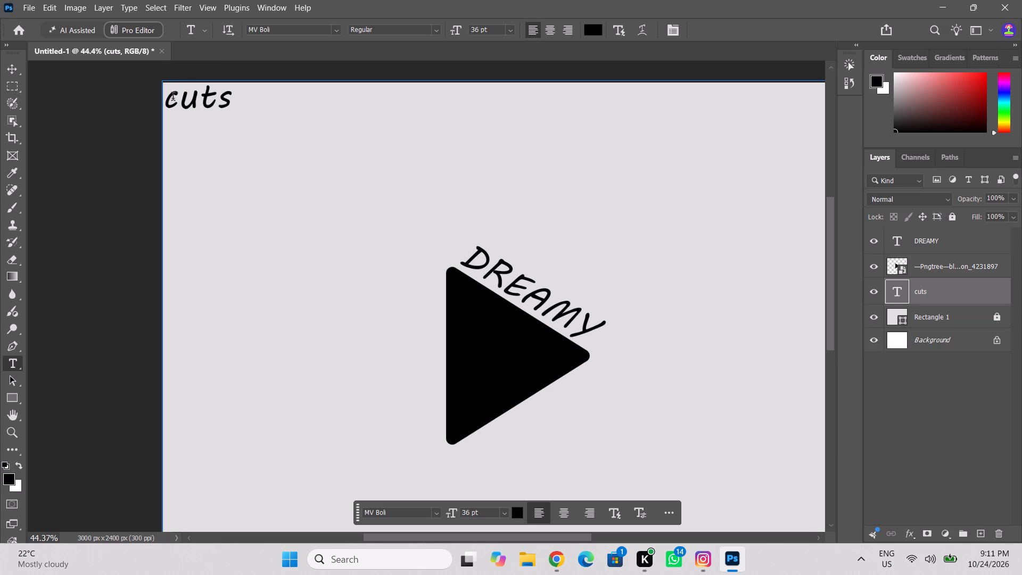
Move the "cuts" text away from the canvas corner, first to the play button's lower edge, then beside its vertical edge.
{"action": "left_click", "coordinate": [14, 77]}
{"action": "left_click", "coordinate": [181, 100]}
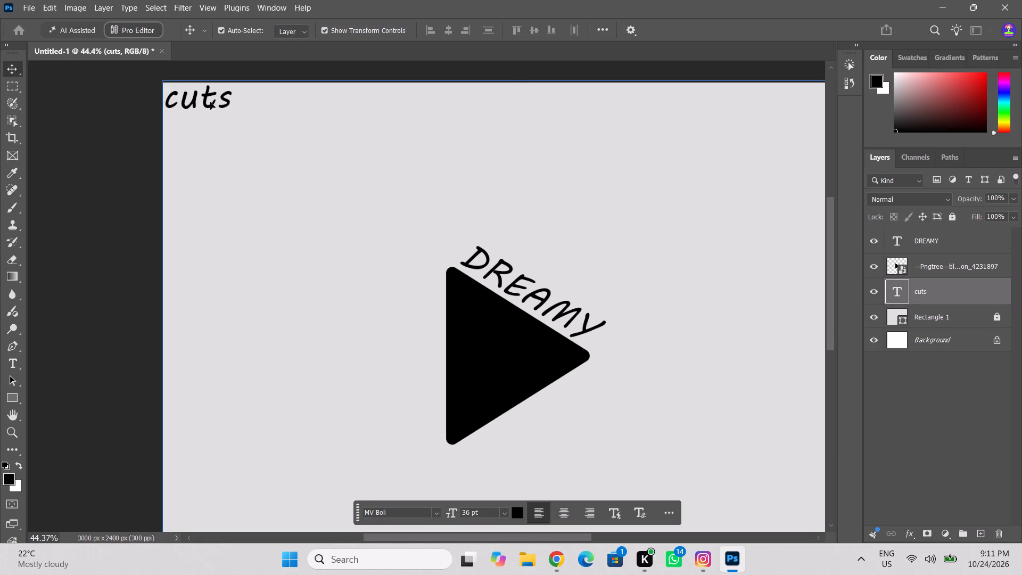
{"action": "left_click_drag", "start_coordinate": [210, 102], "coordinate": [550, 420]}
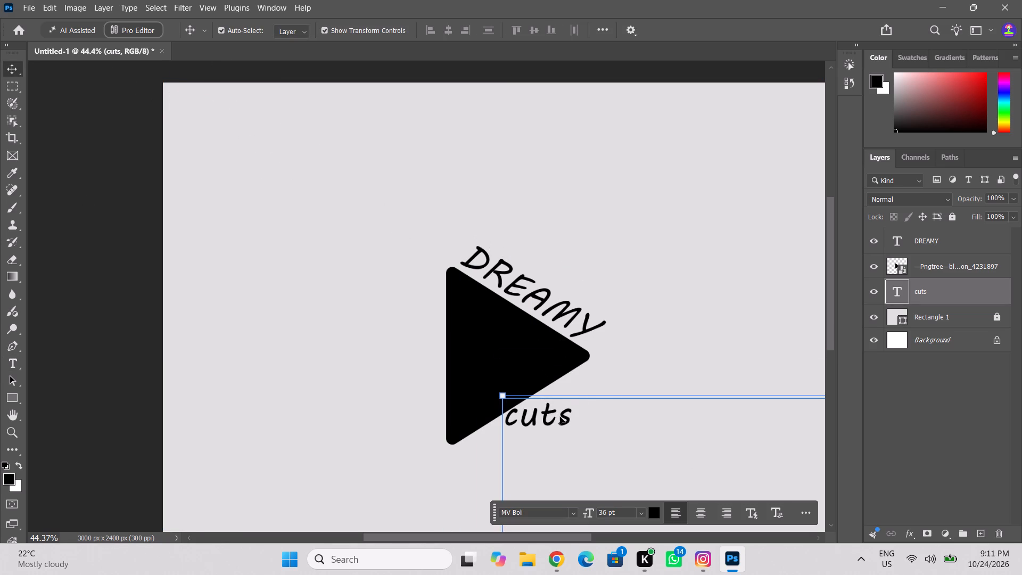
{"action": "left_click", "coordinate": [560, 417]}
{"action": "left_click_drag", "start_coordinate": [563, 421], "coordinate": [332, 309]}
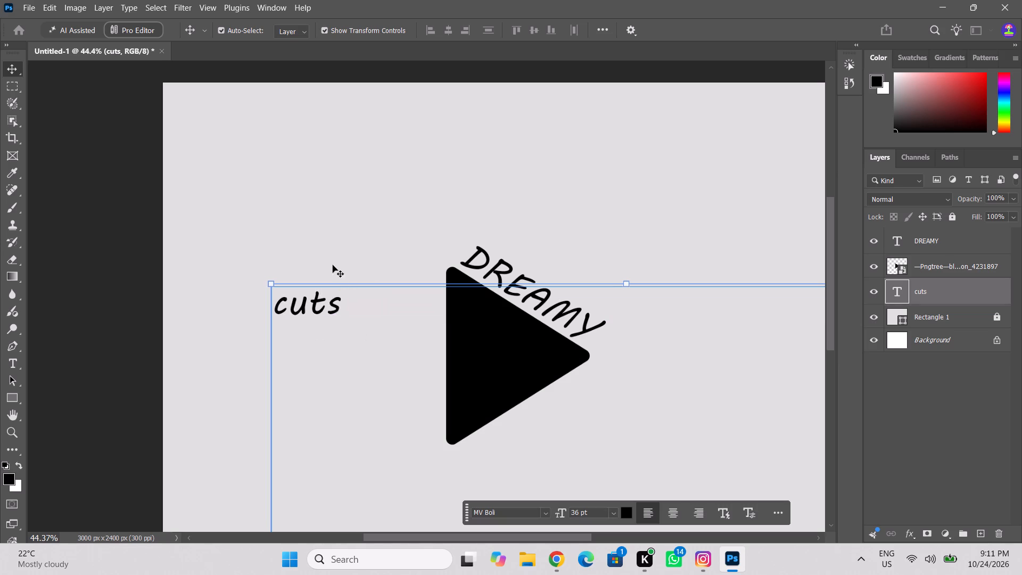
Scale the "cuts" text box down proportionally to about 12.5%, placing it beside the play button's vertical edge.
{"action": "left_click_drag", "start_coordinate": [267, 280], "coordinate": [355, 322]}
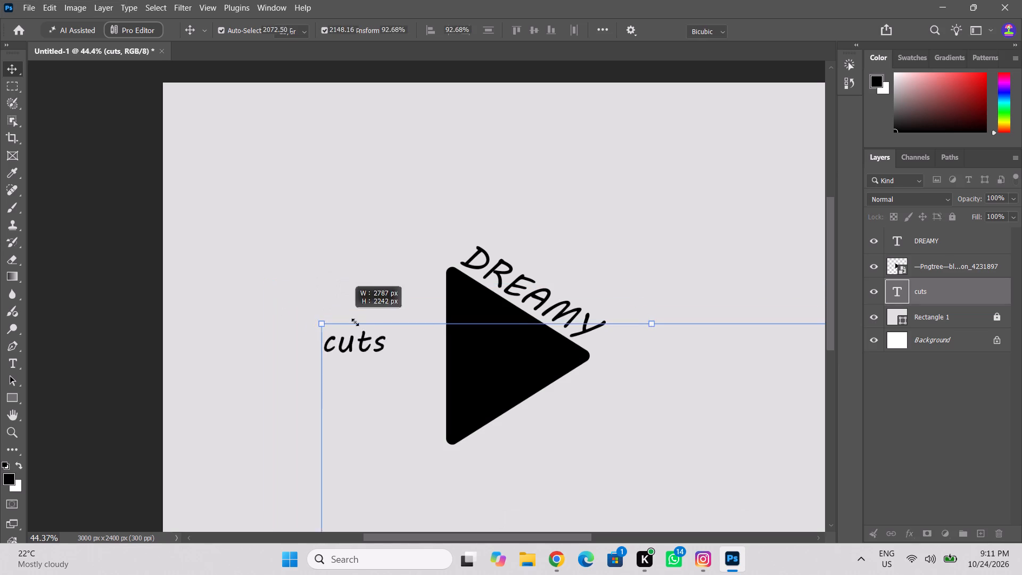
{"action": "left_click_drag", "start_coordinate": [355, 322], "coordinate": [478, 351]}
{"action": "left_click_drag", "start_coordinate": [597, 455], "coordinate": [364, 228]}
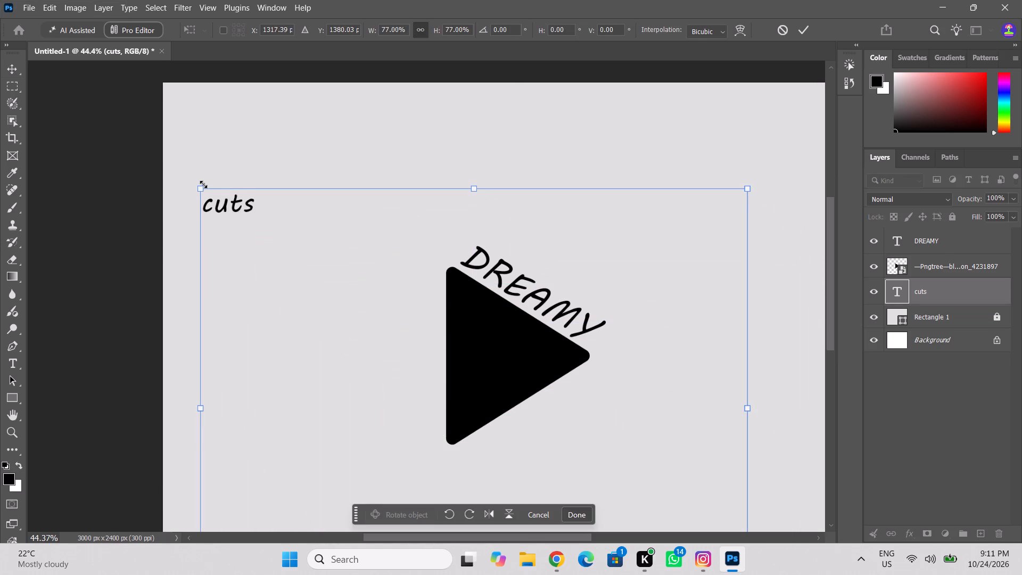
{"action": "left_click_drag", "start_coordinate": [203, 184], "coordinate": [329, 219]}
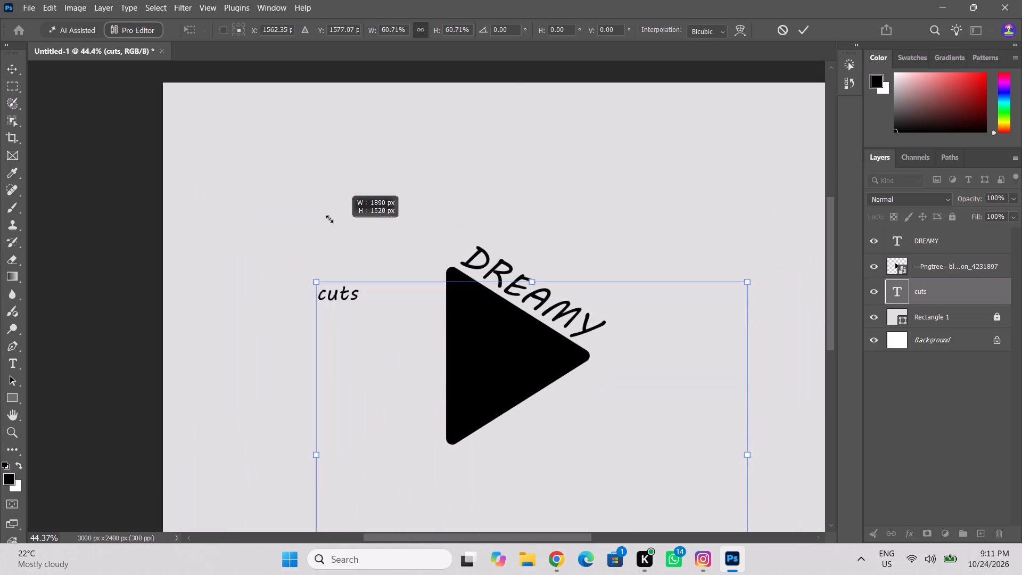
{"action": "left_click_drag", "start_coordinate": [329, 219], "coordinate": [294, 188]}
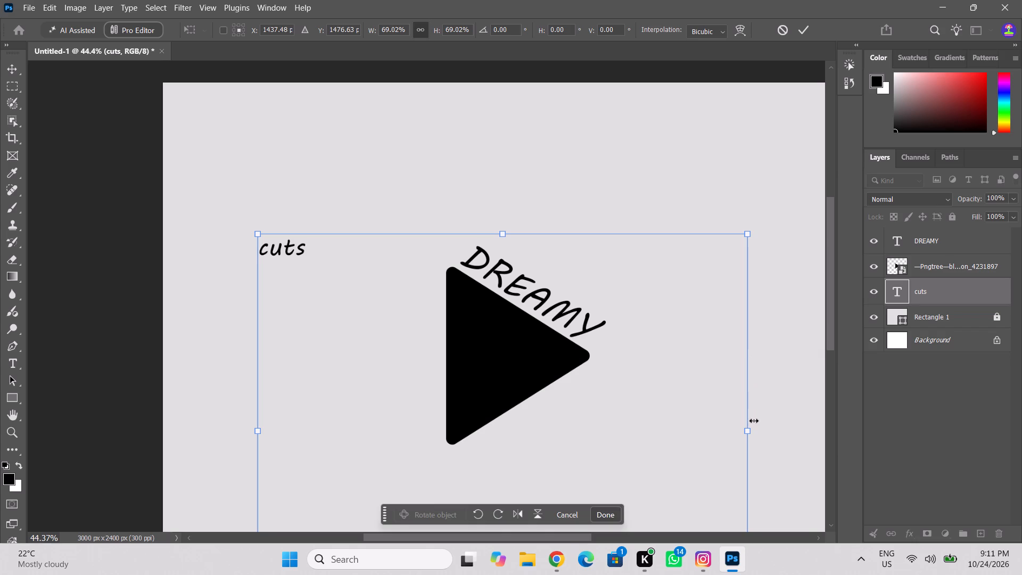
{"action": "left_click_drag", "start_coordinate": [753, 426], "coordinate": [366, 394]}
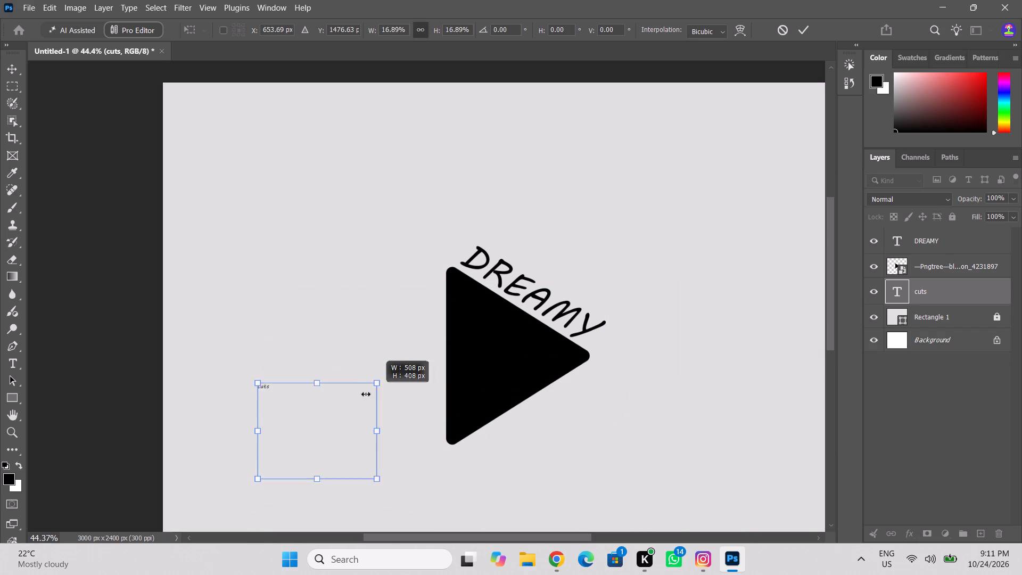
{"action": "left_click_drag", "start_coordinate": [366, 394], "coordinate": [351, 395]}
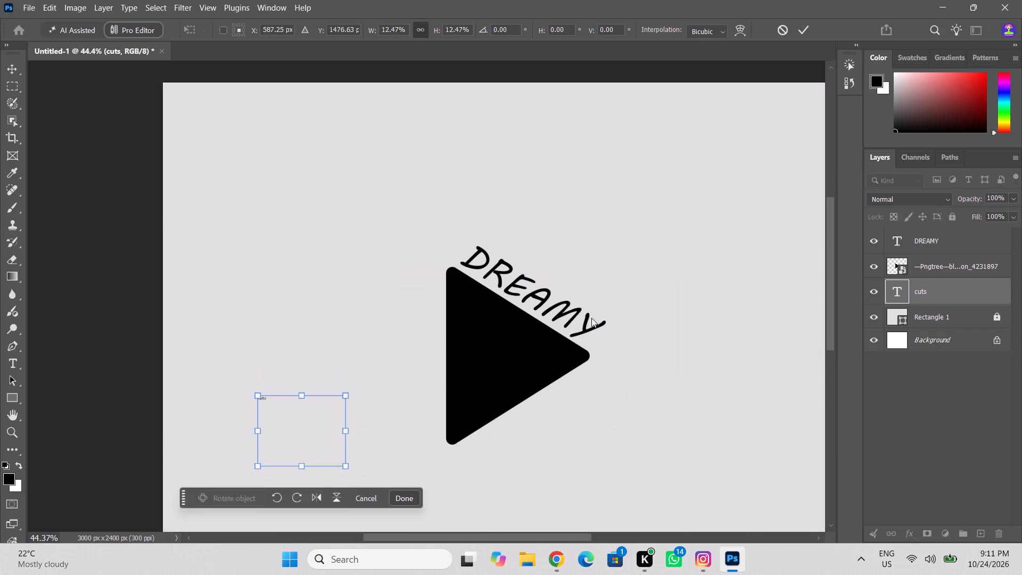
Delete the "cuts" text layer.
{"action": "key", "text": "Delete"}
{"action": "key", "text": "Delete"}
{"action": "left_click", "coordinate": [941, 277]}
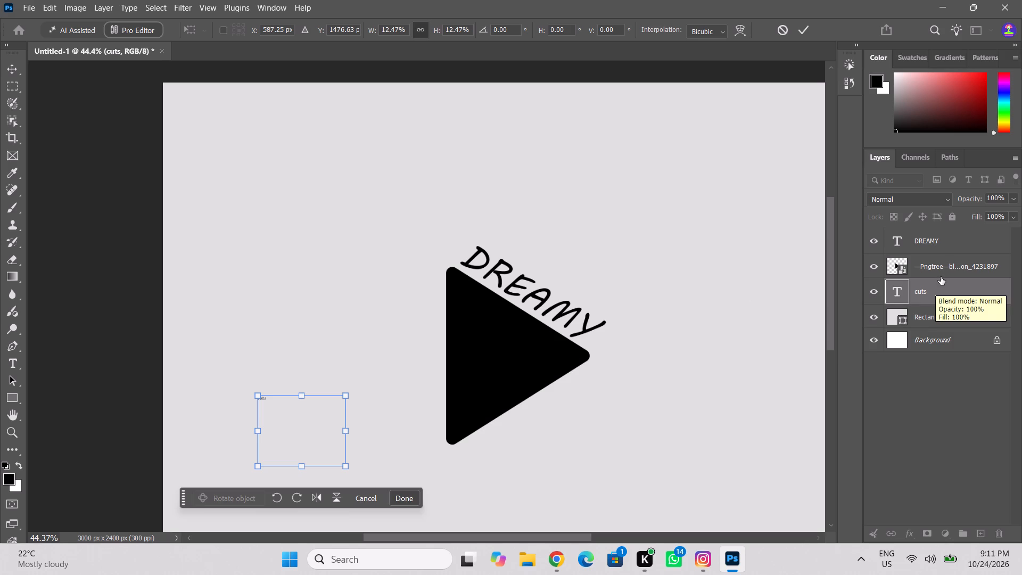
{"action": "left_click", "coordinate": [941, 285]}
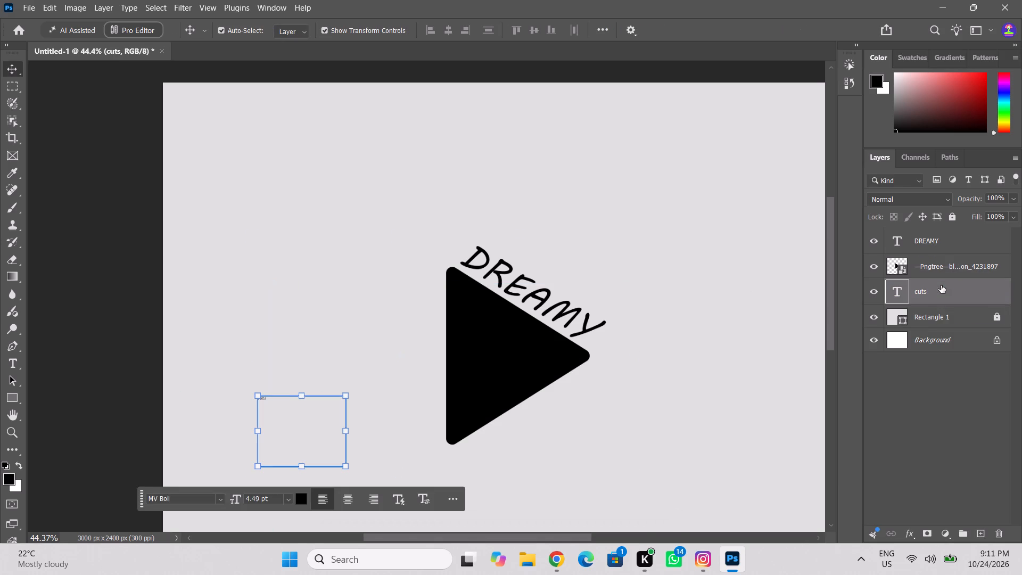
{"action": "key", "text": "Delete"}
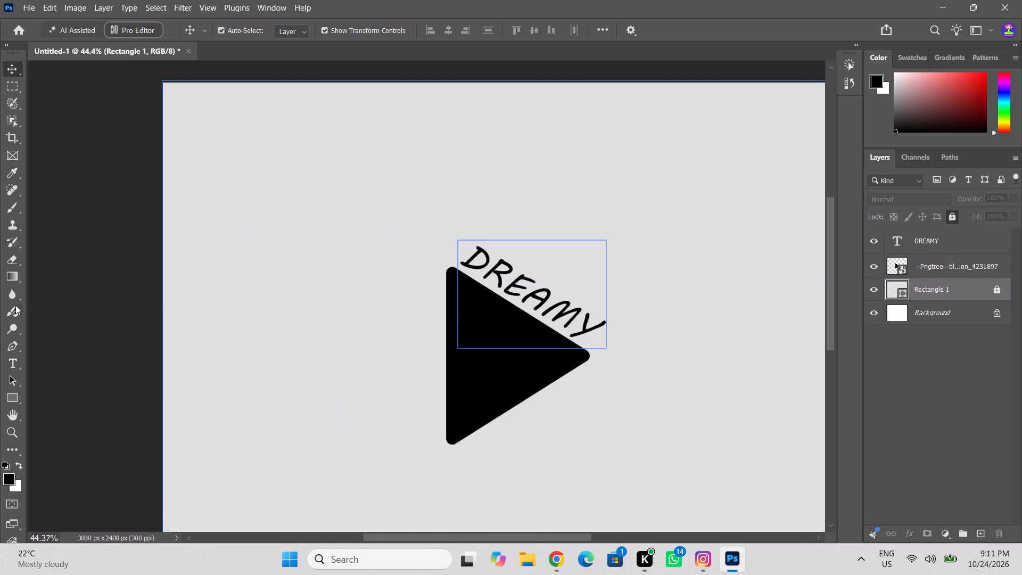
Duplicate the DREAMY text and place the copy below the play button's pointed tip.
{"action": "left_click", "coordinate": [8, 358]}
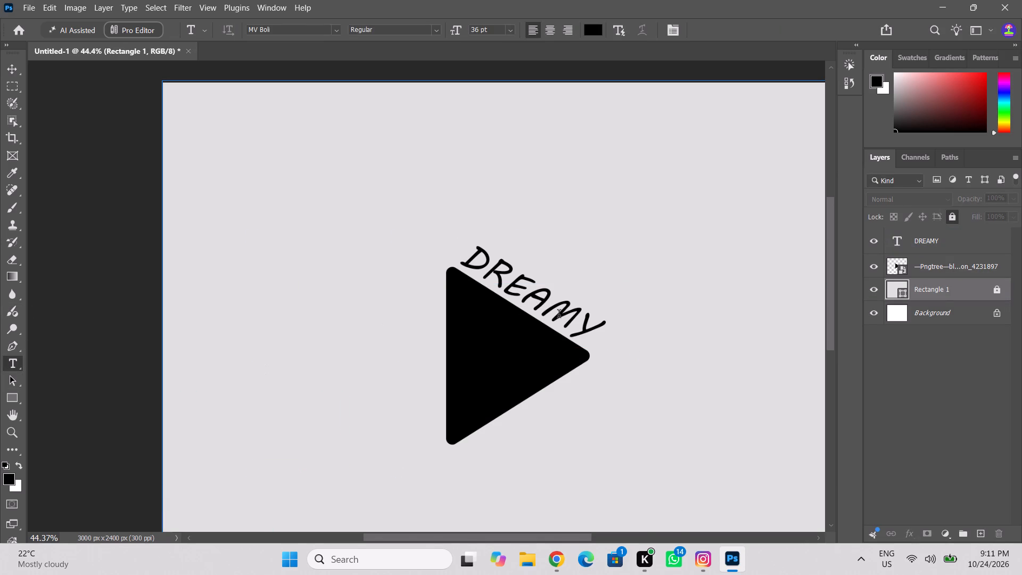
{"action": "key", "text": "v"}
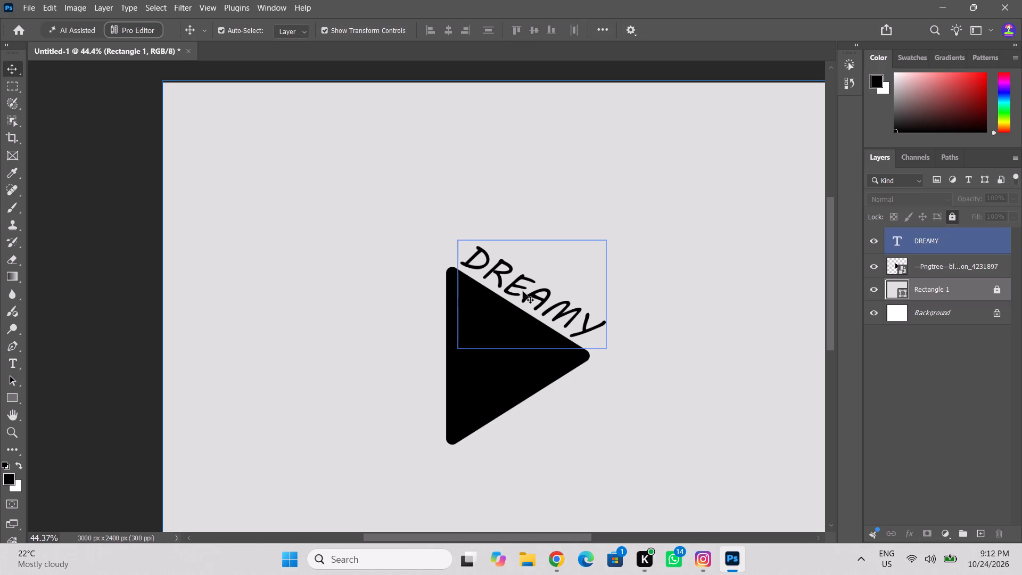
{"action": "left_click", "coordinate": [527, 289]}
{"action": "left_click_drag", "start_coordinate": [527, 289], "coordinate": [649, 442], "text": "alt"}
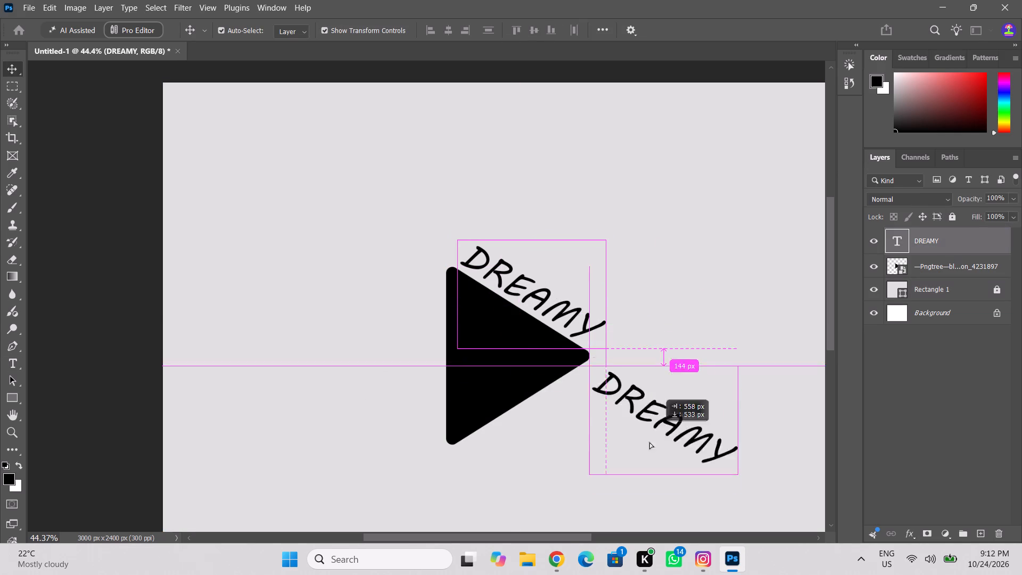
{"action": "left_click_drag", "start_coordinate": [649, 442], "coordinate": [615, 453], "text": "alt"}
Rotate the DREAMY copy clockwise by about 110° and place it along the play button's lower slanted edge.
{"action": "left_click_drag", "start_coordinate": [696, 391], "coordinate": [555, 533]}
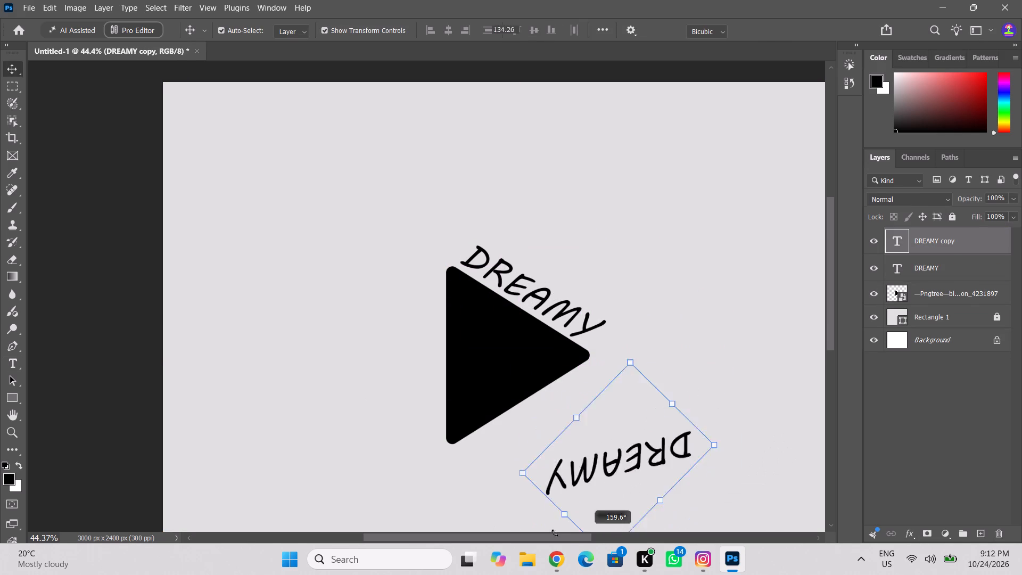
{"action": "left_click_drag", "start_coordinate": [555, 533], "coordinate": [636, 502]}
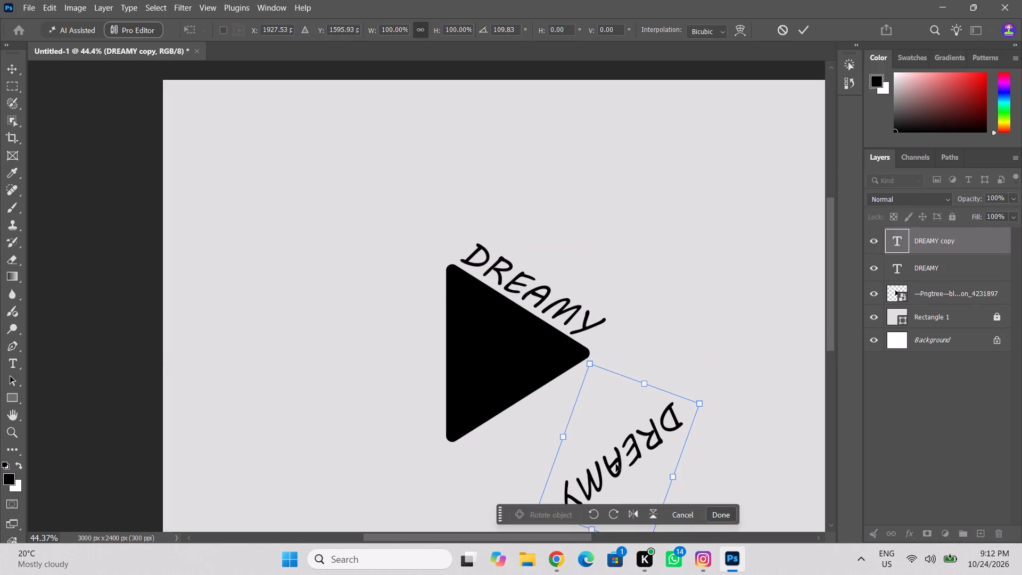
{"action": "left_click_drag", "start_coordinate": [616, 464], "coordinate": [538, 421]}
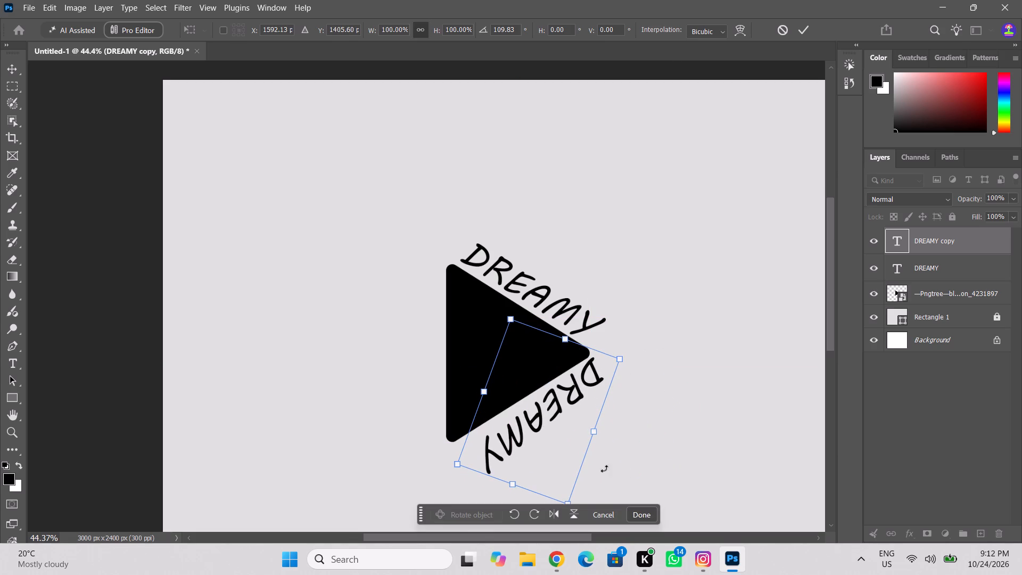
Fine-tune the DREAMY copy's rotation to about 115° and shift it to run parallel to the play button's lower slanted edge.
{"action": "left_click_drag", "start_coordinate": [586, 497], "coordinate": [575, 501]}
{"action": "left_click_drag", "start_coordinate": [556, 423], "coordinate": [541, 423]}
{"action": "left_click", "coordinate": [623, 371]}
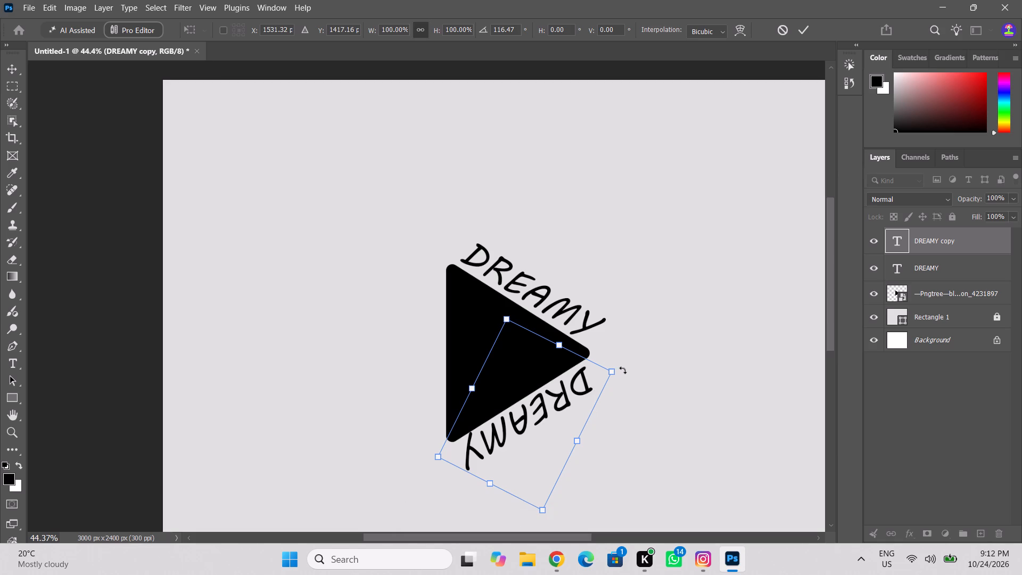
{"action": "left_click", "coordinate": [554, 407]}
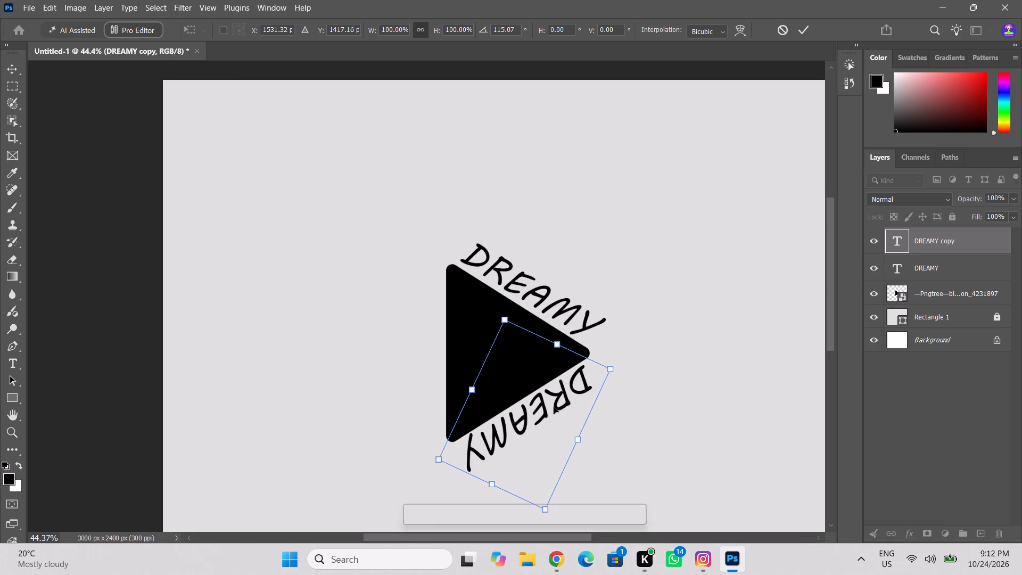
{"action": "key", "text": "t"}
{"action": "left_click", "coordinate": [475, 443]}
{"action": "key", "text": "t"}
{"action": "key", "text": "t"}
{"action": "left_click", "coordinate": [630, 290]}
{"action": "left_click", "coordinate": [765, 135]}
Replace the DREAMY copy's wording with "CUTS" in capitals.
{"action": "key", "text": "t"}
{"action": "left_click", "coordinate": [496, 436]}
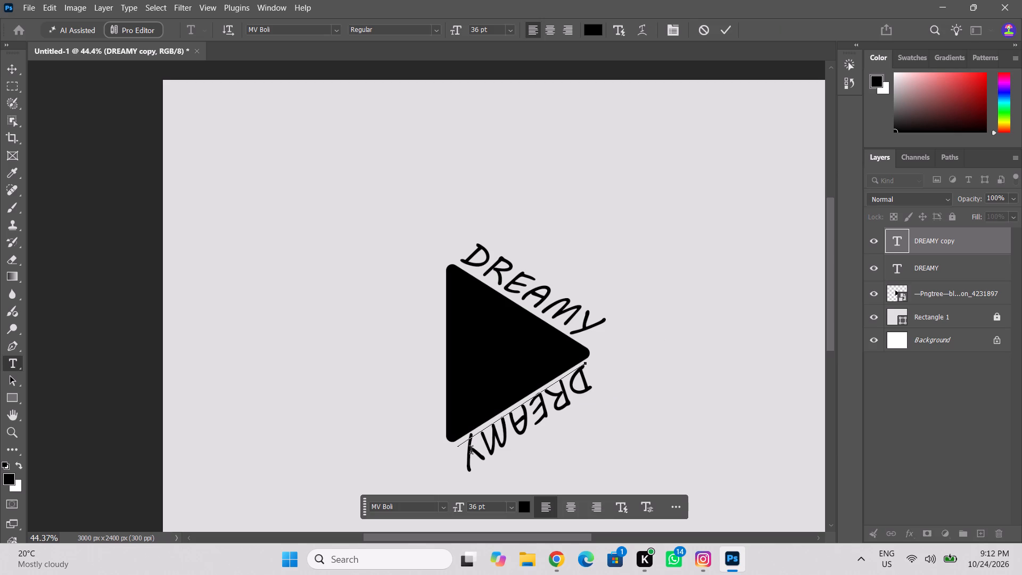
{"action": "left_click", "coordinate": [471, 451]}
{"action": "key", "text": "BackSpace"}
{"action": "key", "text": "BackSpace"}
{"action": "key", "text": "BackSpace"}
{"action": "key", "text": "BackSpace"}
{"action": "key", "text": "BackSpace"}
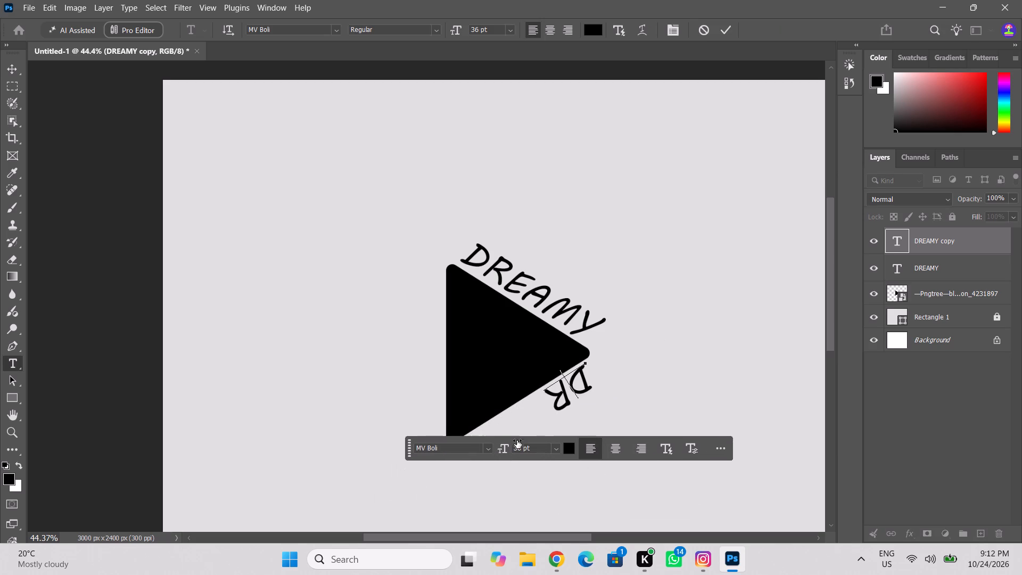
{"action": "key", "text": "BackSpace"}
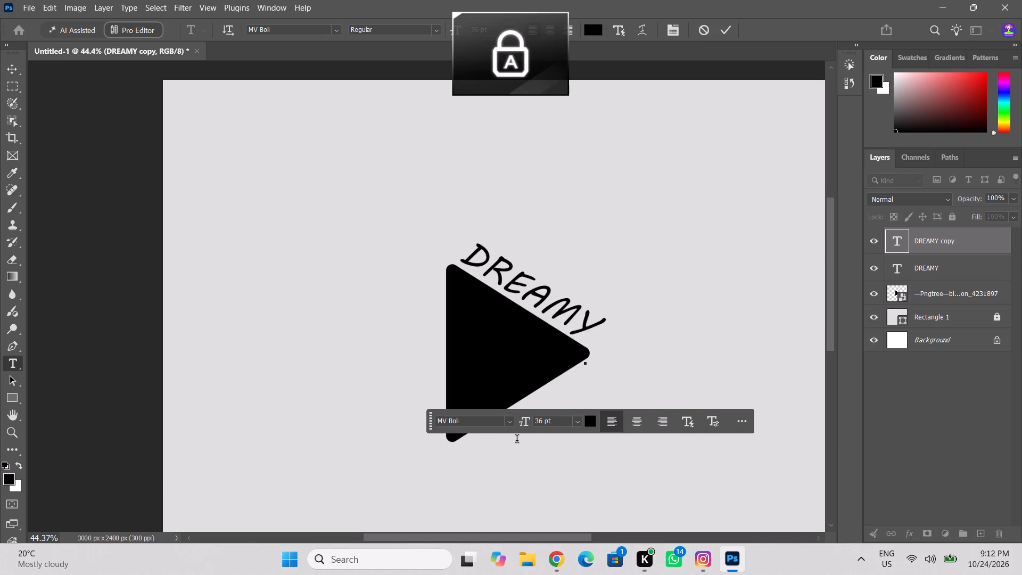
{"action": "type", "text": "CUTS"}
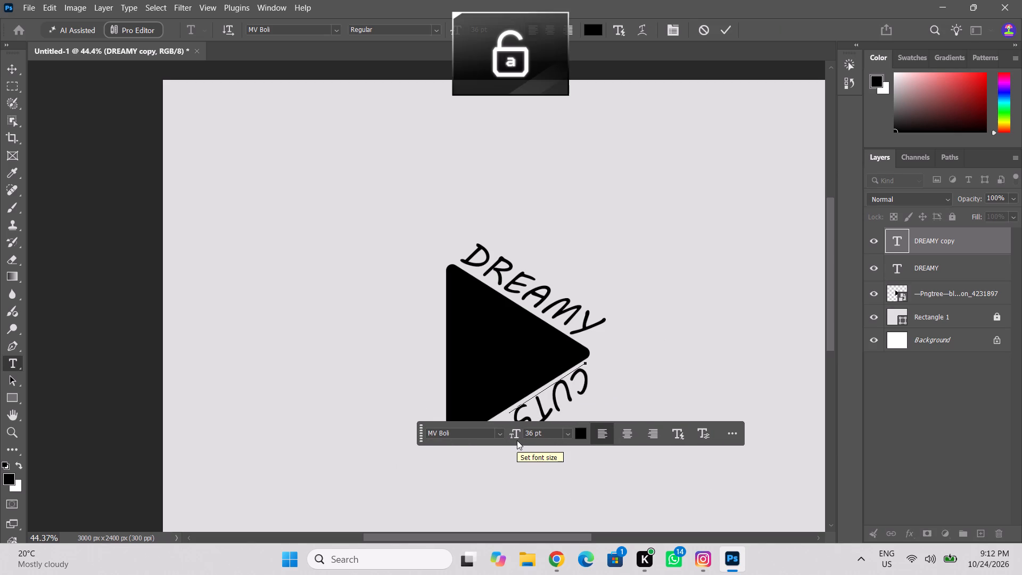
Slide the CUTS text along the play button's lower slanted edge, away from the tip, so it sits near the edge's middle.
{"action": "left_click", "coordinate": [523, 358]}
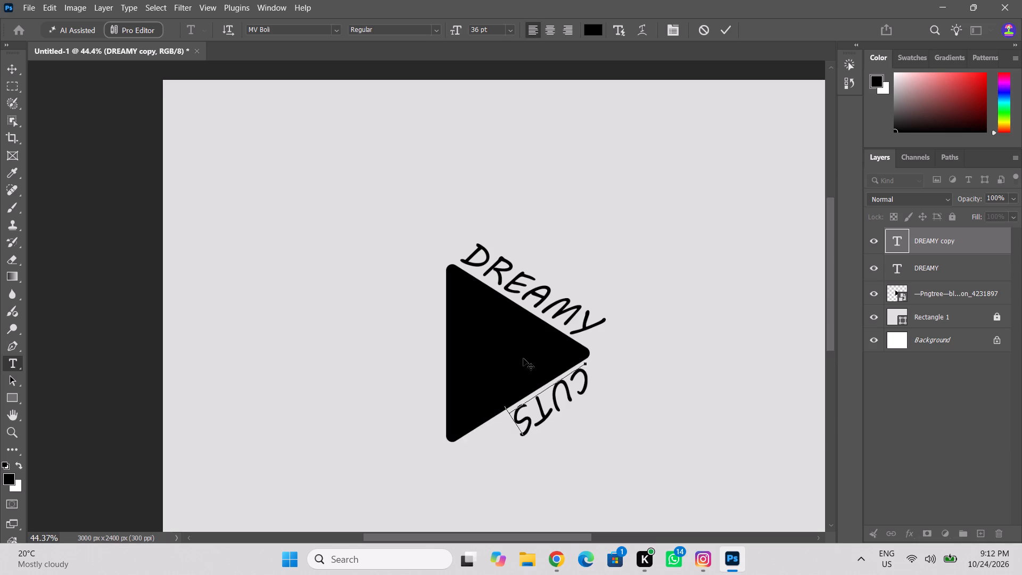
{"action": "left_click_drag", "start_coordinate": [598, 413], "coordinate": [572, 429]}
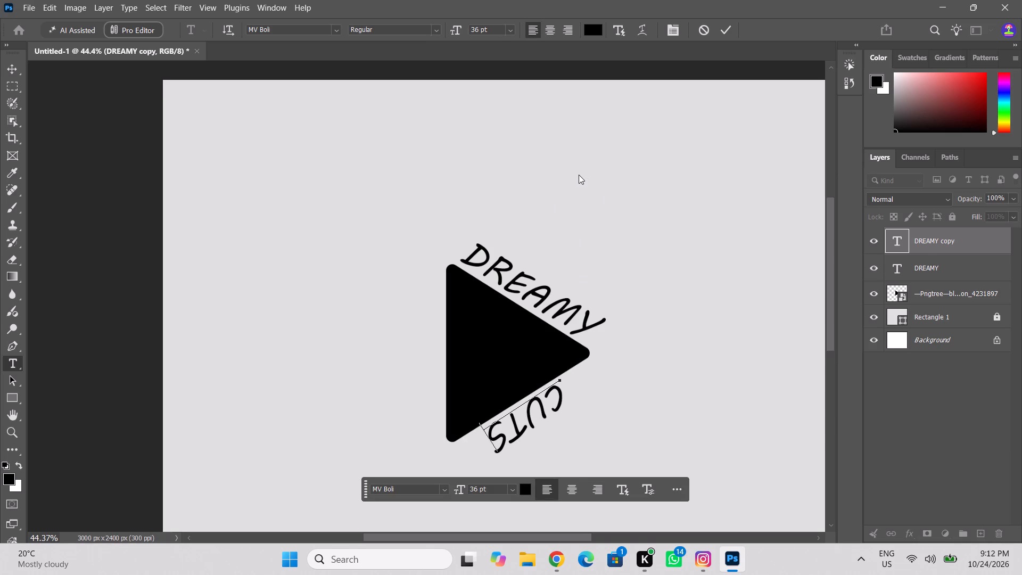
{"action": "left_click", "coordinate": [57, 155]}
Rotate the canvas view half a turn to inspect the CUTS text upright, and reset the view's rotation angle to 0°.
{"action": "key", "text": "r"}
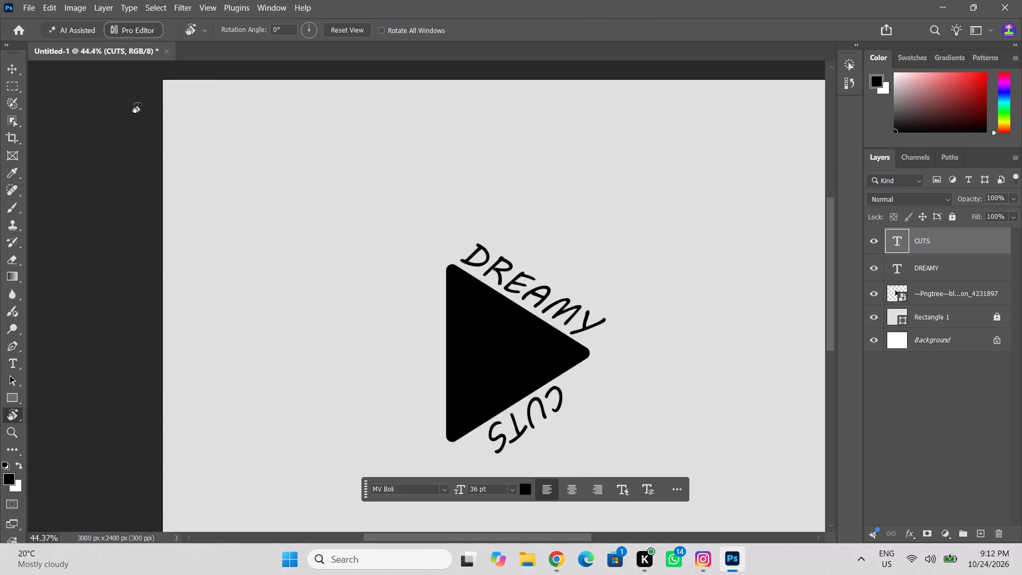
{"action": "left_click_drag", "start_coordinate": [163, 97], "coordinate": [619, 519]}
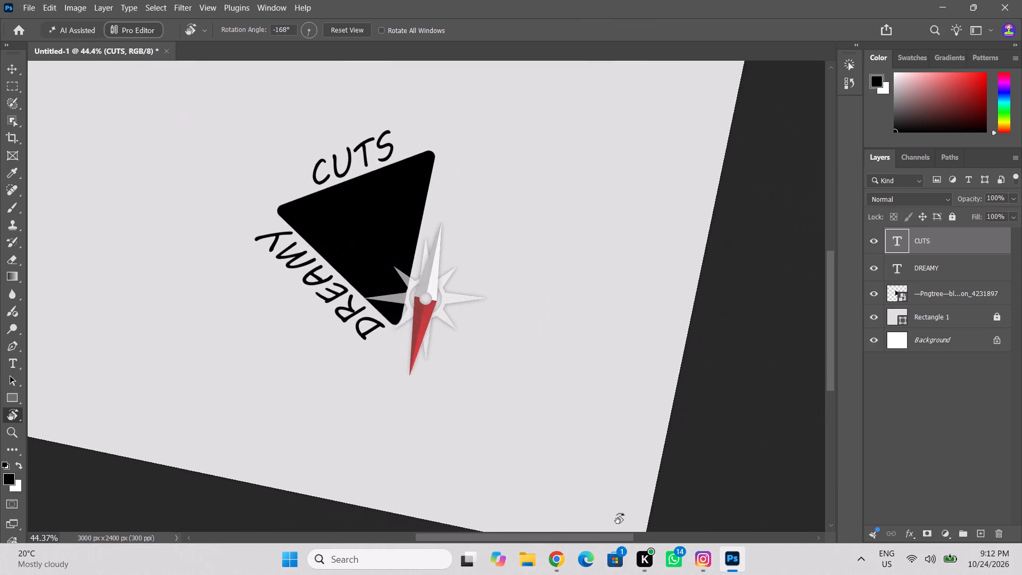
{"action": "left_click_drag", "start_coordinate": [619, 519], "coordinate": [68, 56]}
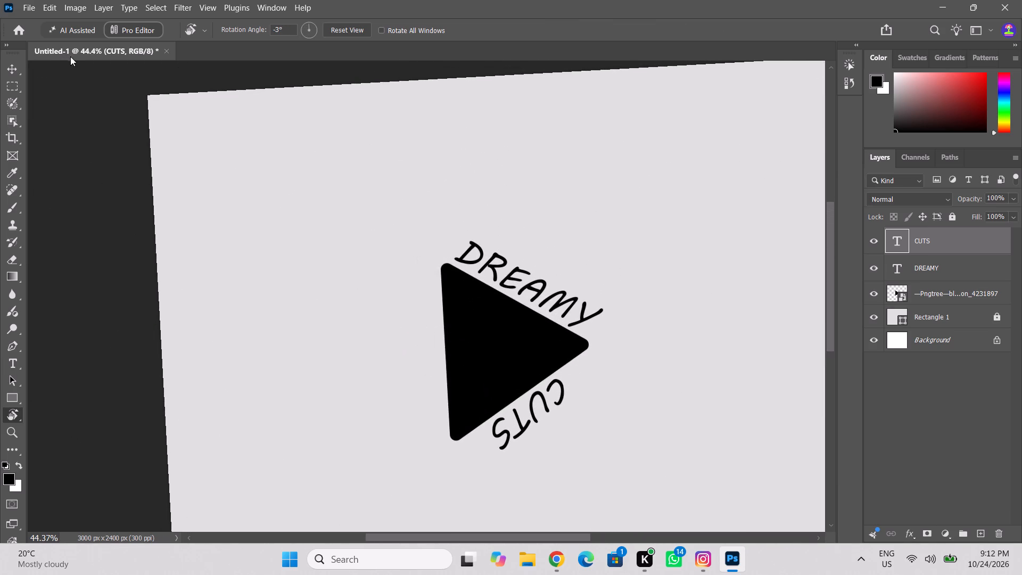
{"action": "left_click_drag", "start_coordinate": [290, 31], "coordinate": [229, 38]}
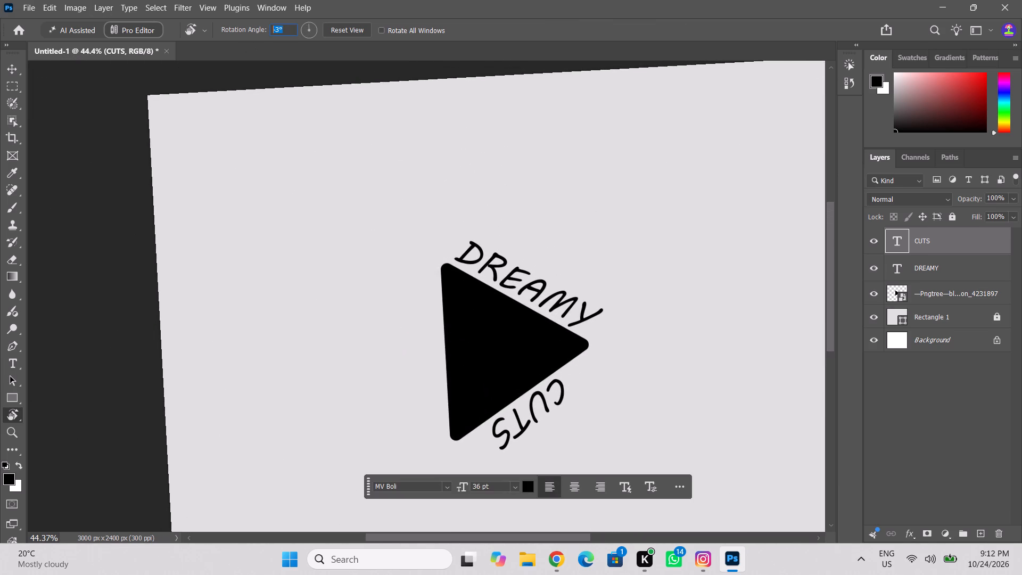
{"action": "left_click_drag", "start_coordinate": [229, 38], "coordinate": [227, 40]}
{"action": "key", "text": "0"}
{"action": "key", "text": "Return"}
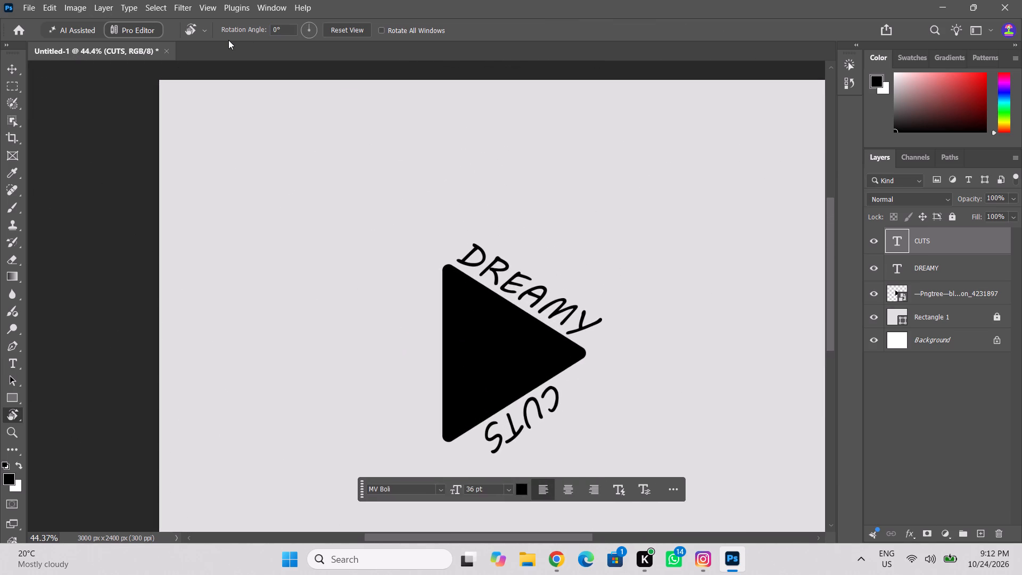
{"action": "scroll", "coordinate": [285, 133], "scroll_direction": "down", "scroll_amount": 5}
{"action": "scroll", "coordinate": [613, 237], "scroll_direction": "down", "scroll_amount": 5}
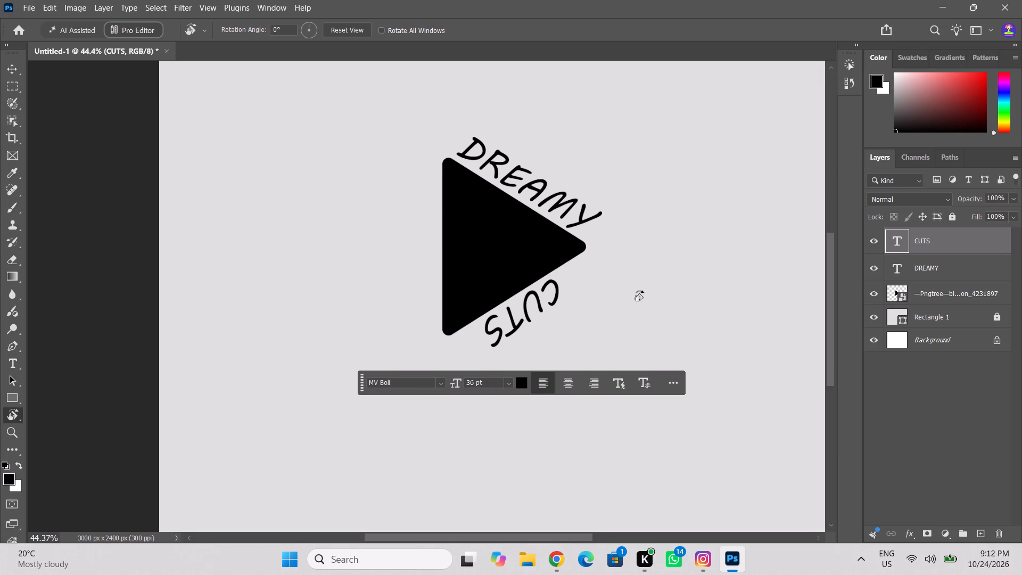
{"action": "scroll", "coordinate": [639, 296], "scroll_direction": "up", "scroll_amount": 5}
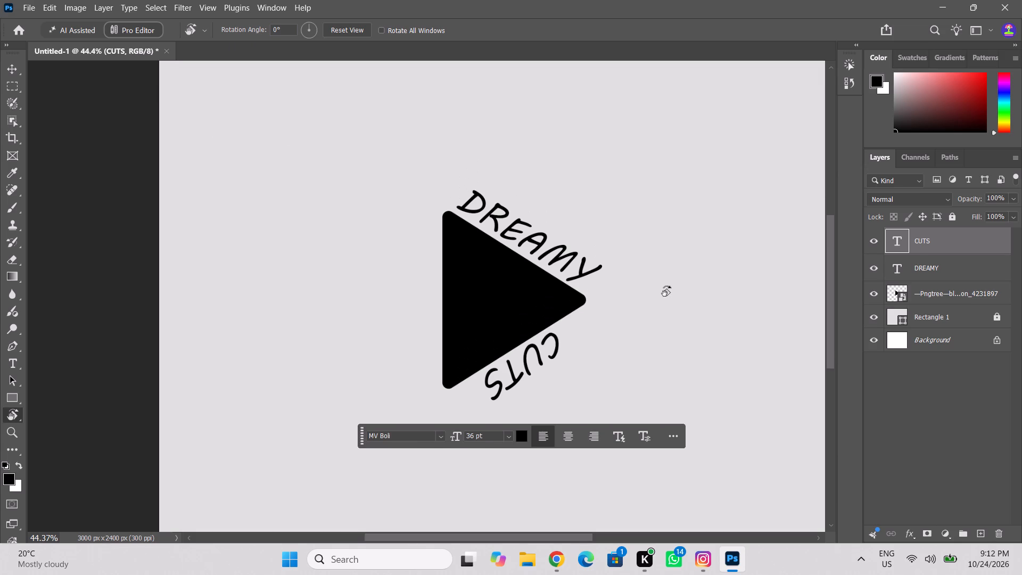
Switch to Chrome and run a Google image search for "patterns png" in a new tab.
{"action": "left_click", "coordinate": [553, 565]}
{"action": "left_click", "coordinate": [510, 11]}
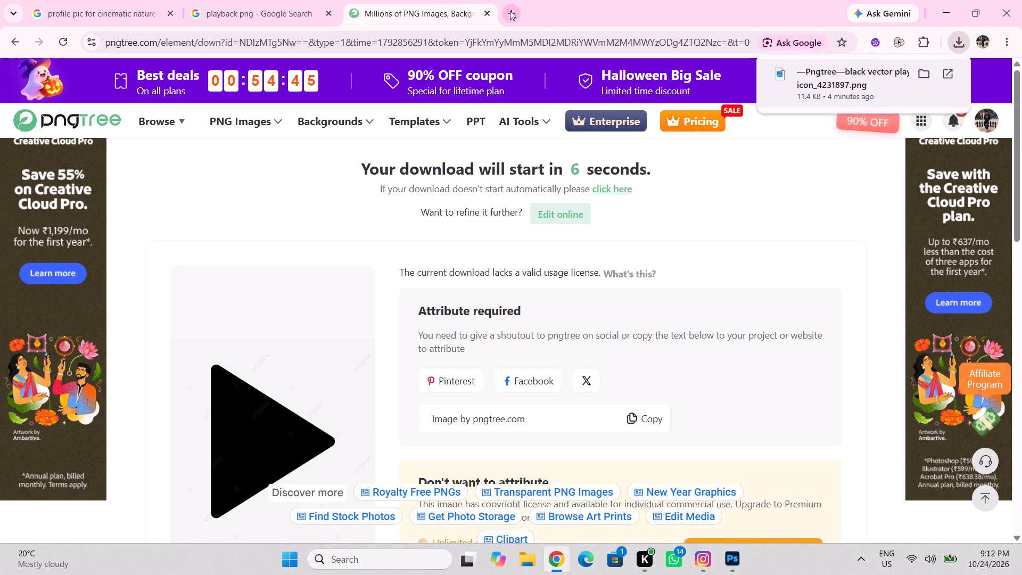
{"action": "type", "text": "patteres"}
{"action": "key", "text": "BackSpace"}
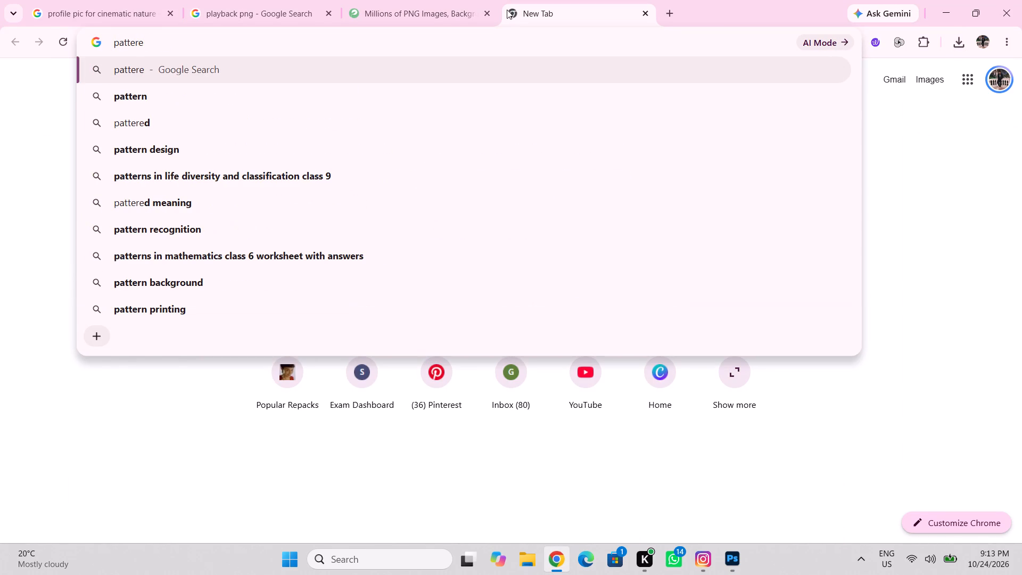
{"action": "key", "text": "BackSpace"}
{"action": "type", "text": "ns png"}
{"action": "key", "text": "space"}
{"action": "key", "text": "Return"}
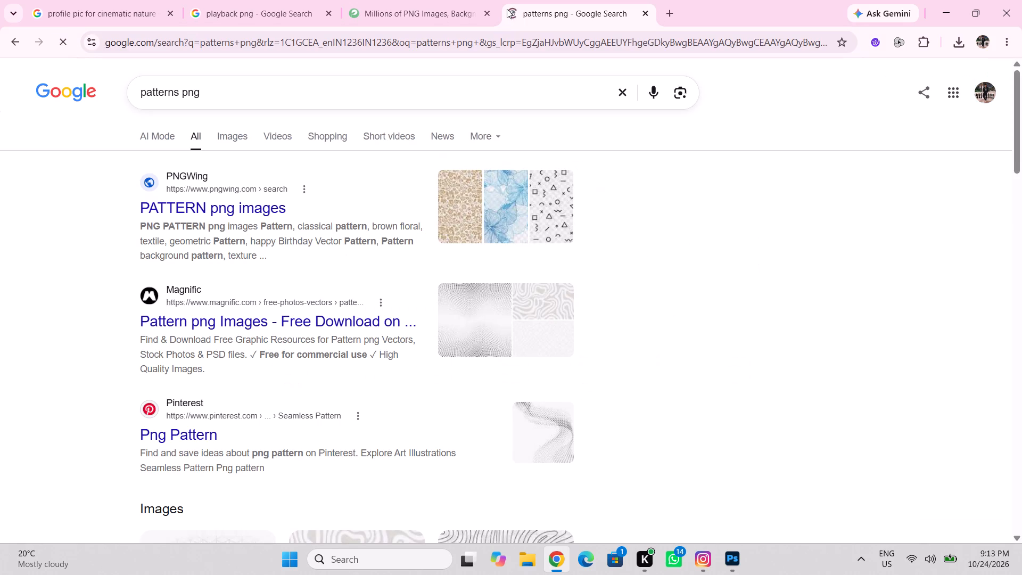
{"action": "left_click", "coordinate": [225, 149]}
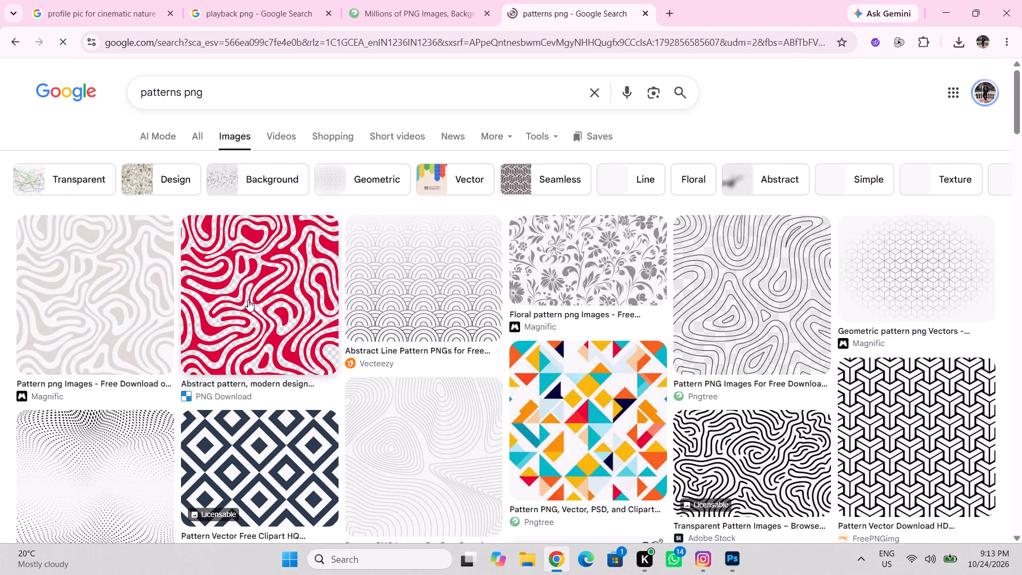
Examine the pattern image results for a transparent pattern that suits the design.
{"action": "scroll", "coordinate": [249, 300], "scroll_direction": "down", "scroll_amount": 2}
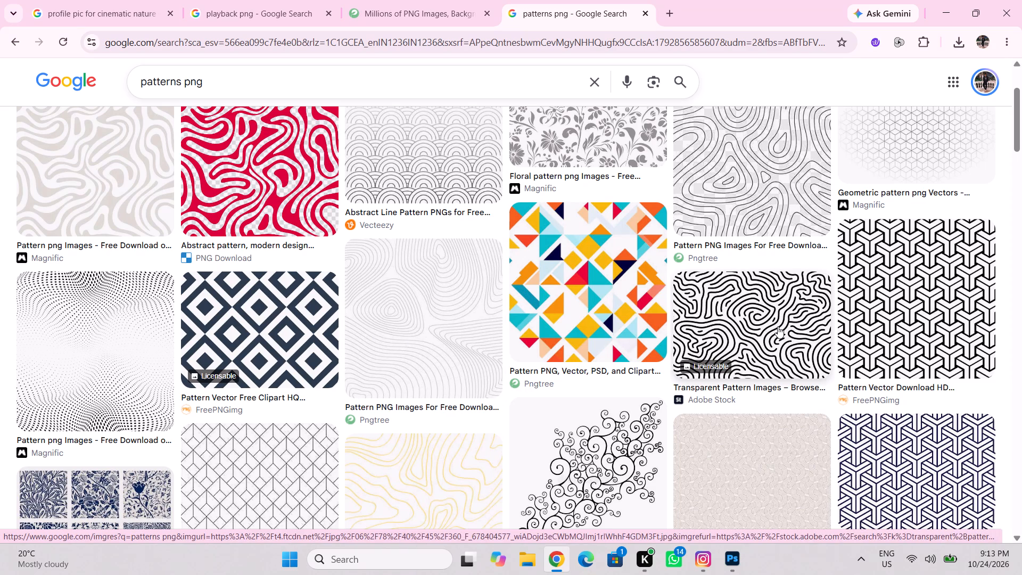
{"action": "scroll", "coordinate": [778, 326], "scroll_direction": "down", "scroll_amount": 2}
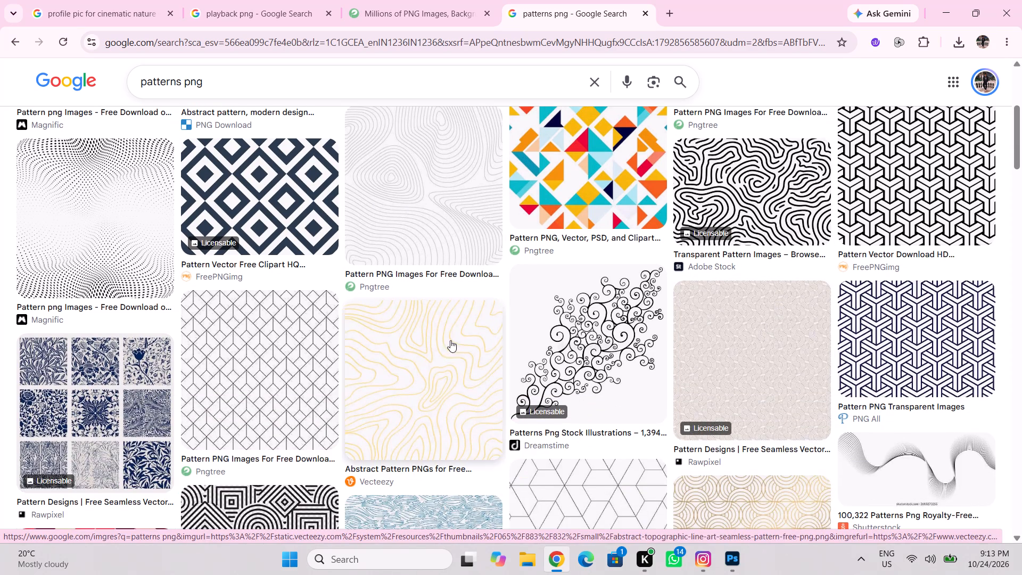
{"action": "scroll", "coordinate": [257, 382], "scroll_direction": "down", "scroll_amount": 8}
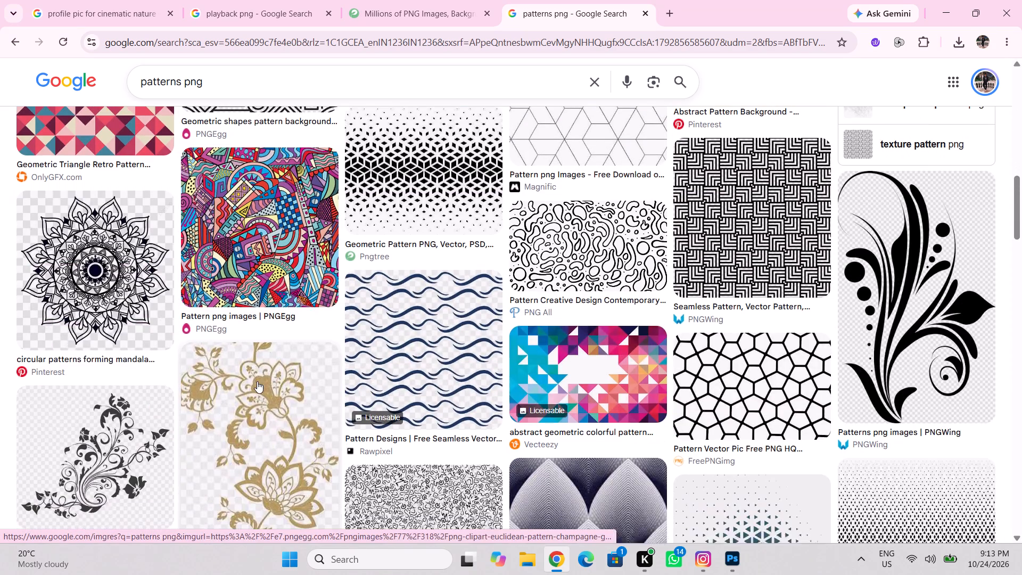
{"action": "scroll", "coordinate": [257, 380], "scroll_direction": "down", "scroll_amount": 8}
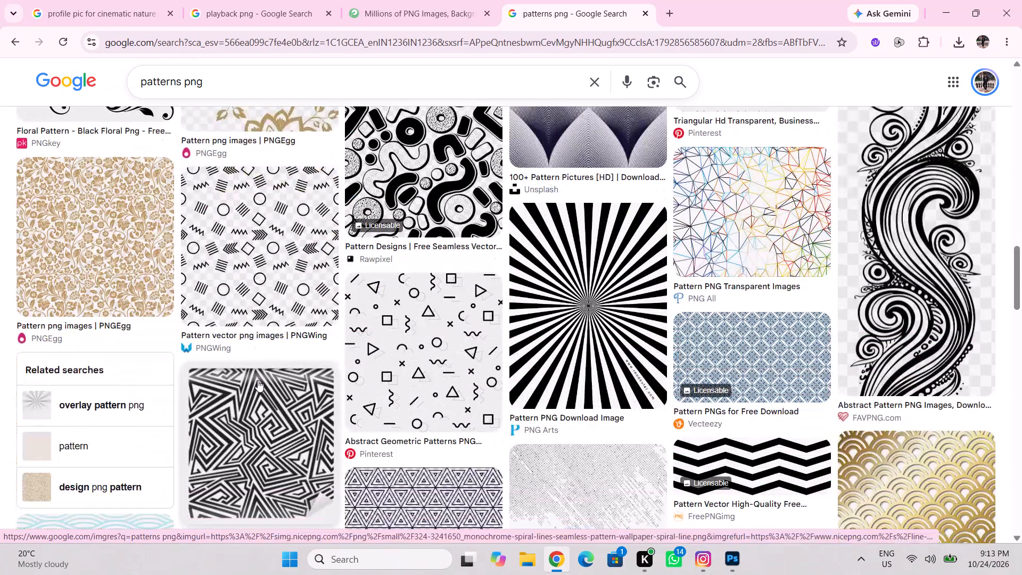
{"action": "scroll", "coordinate": [258, 380], "scroll_direction": "down", "scroll_amount": 11}
{"action": "scroll", "coordinate": [258, 380], "scroll_direction": "up", "scroll_amount": 6}
{"action": "scroll", "coordinate": [258, 380], "scroll_direction": "up", "scroll_amount": 18}
{"action": "scroll", "coordinate": [257, 379], "scroll_direction": "up", "scroll_amount": 6}
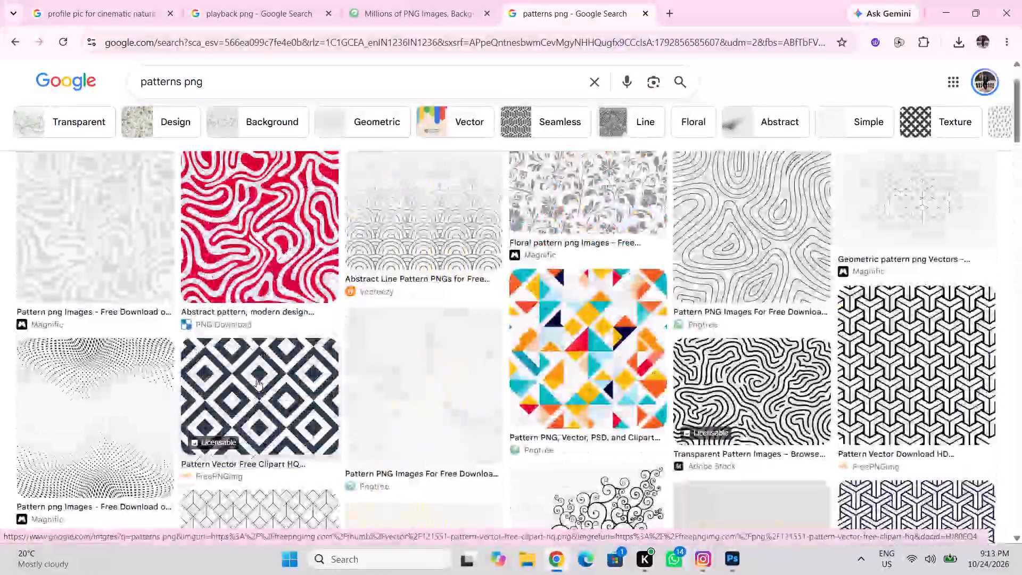
{"action": "scroll", "coordinate": [348, 344], "scroll_direction": "up", "scroll_amount": 5}
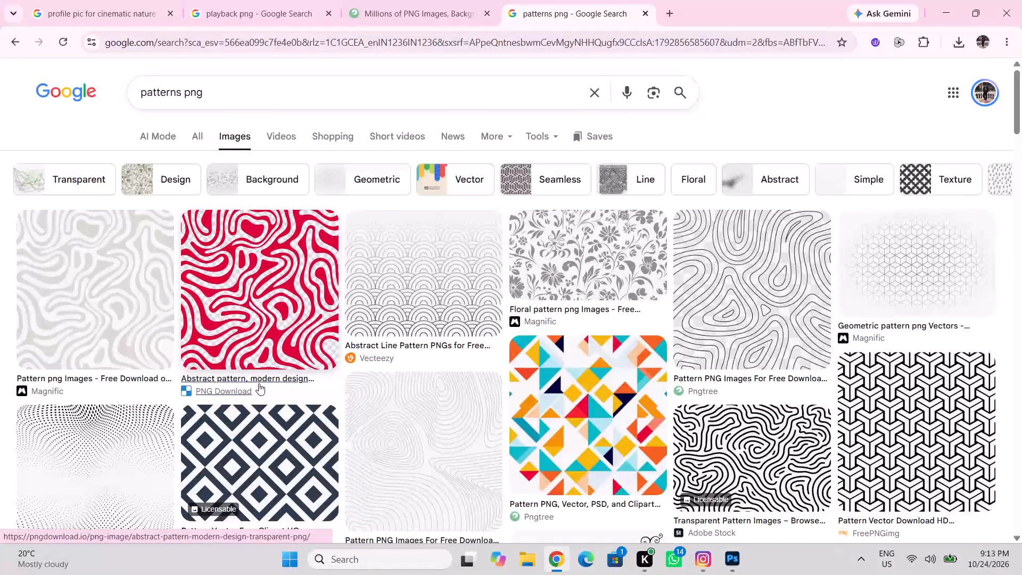
Open the red abstract pattern's page on PNG Download and start its download, dismissing the advertisement.
{"action": "left_click", "coordinate": [259, 383]}
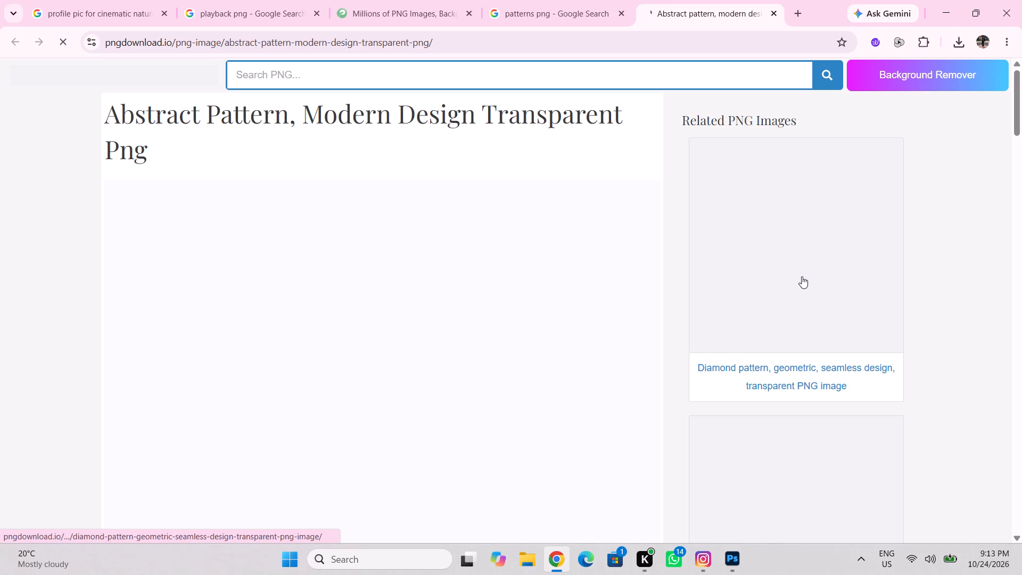
{"action": "scroll", "coordinate": [588, 374], "scroll_direction": "down", "scroll_amount": 4}
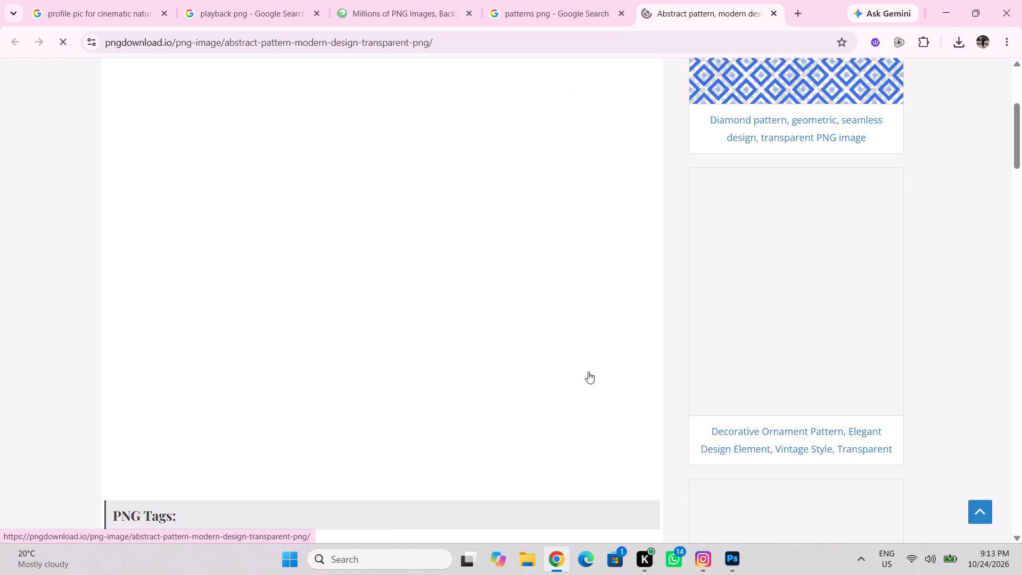
{"action": "scroll", "coordinate": [588, 372], "scroll_direction": "up", "scroll_amount": 5}
{"action": "scroll", "coordinate": [589, 371], "scroll_direction": "down", "scroll_amount": 7}
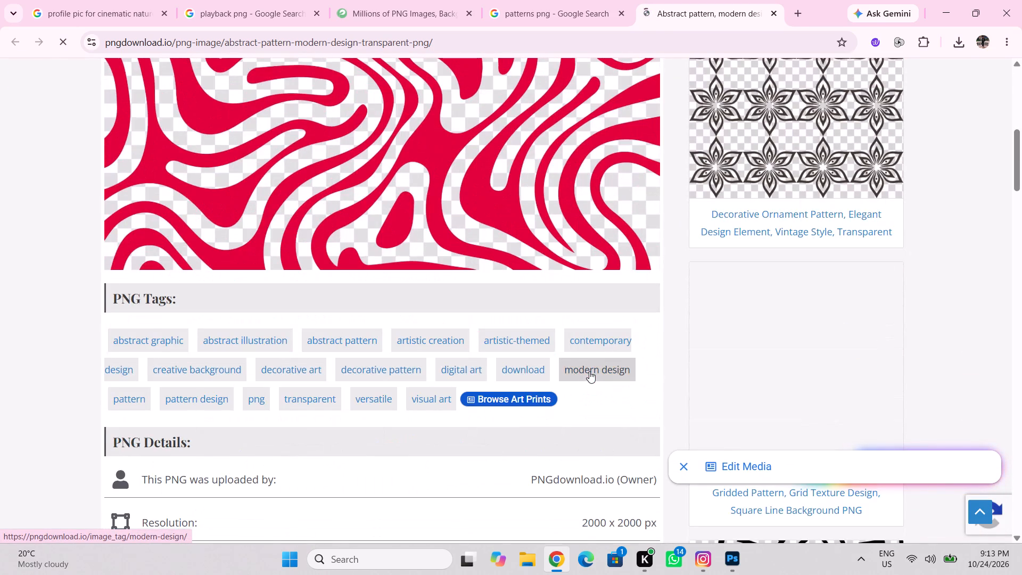
{"action": "scroll", "coordinate": [530, 379], "scroll_direction": "down", "scroll_amount": 4}
{"action": "left_click", "coordinate": [414, 450]}
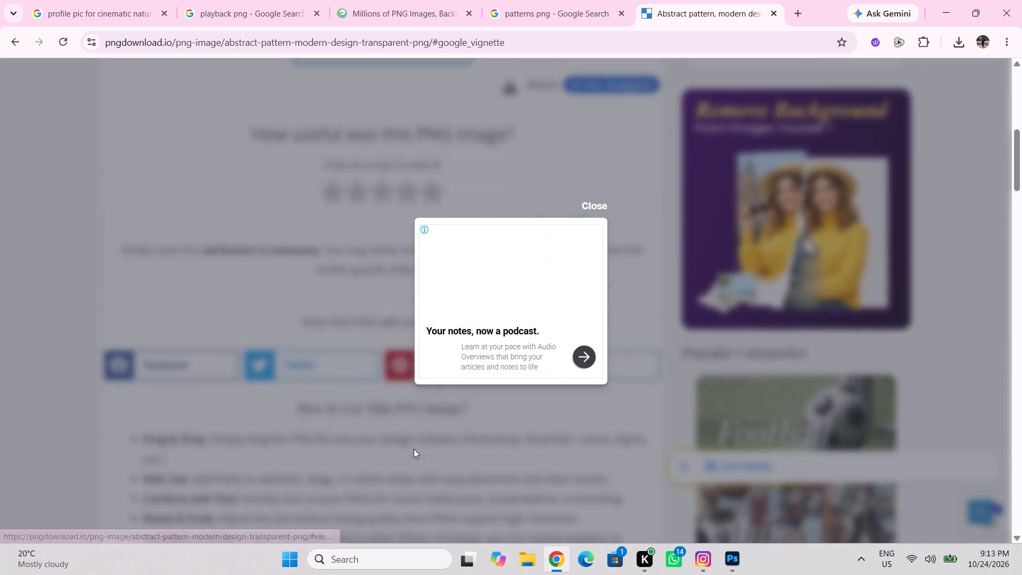
{"action": "left_click", "coordinate": [606, 191]}
{"action": "left_click", "coordinate": [593, 204]}
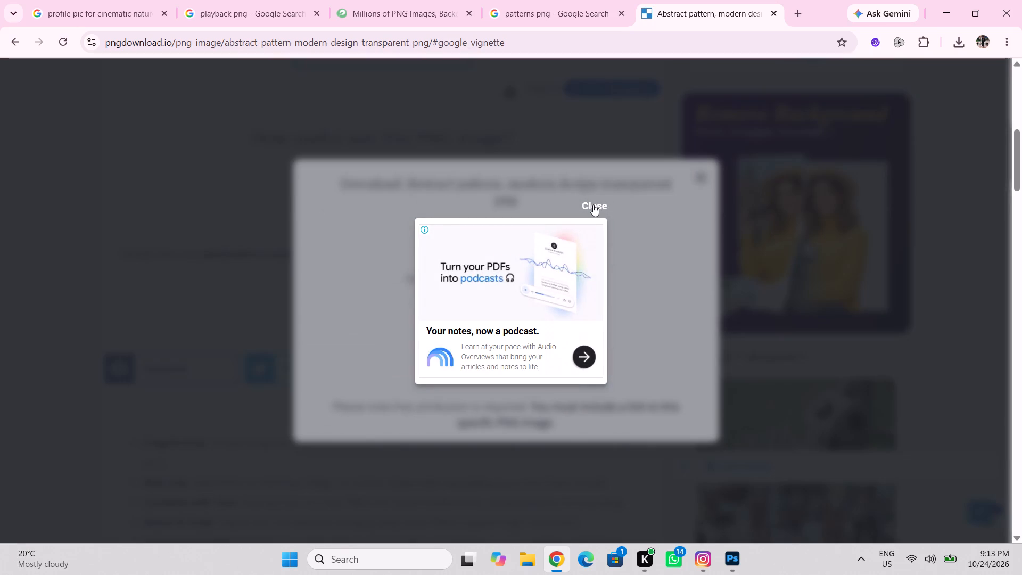
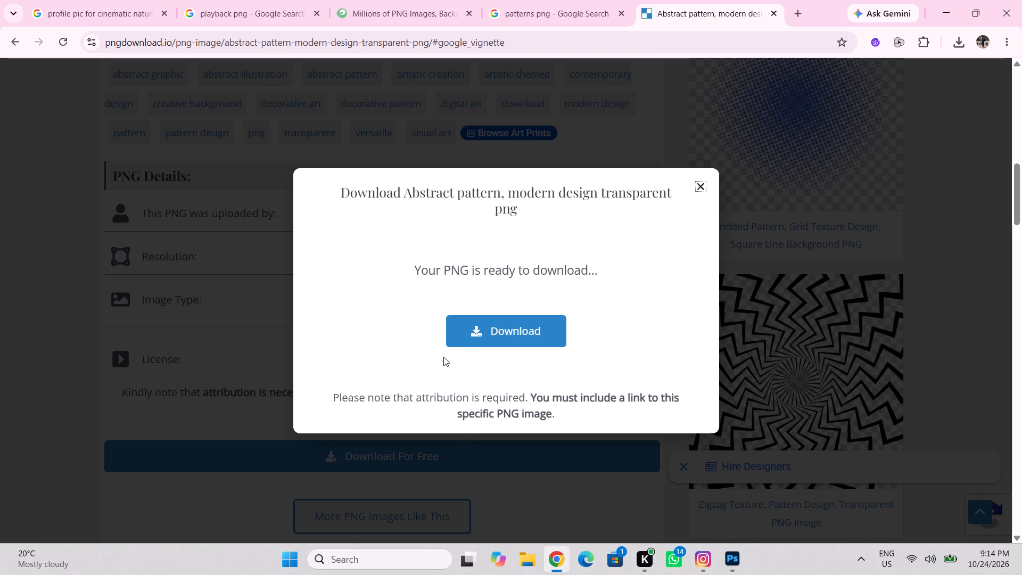
Download the abstract pattern PNG to the computer.
{"action": "left_click", "coordinate": [469, 337]}
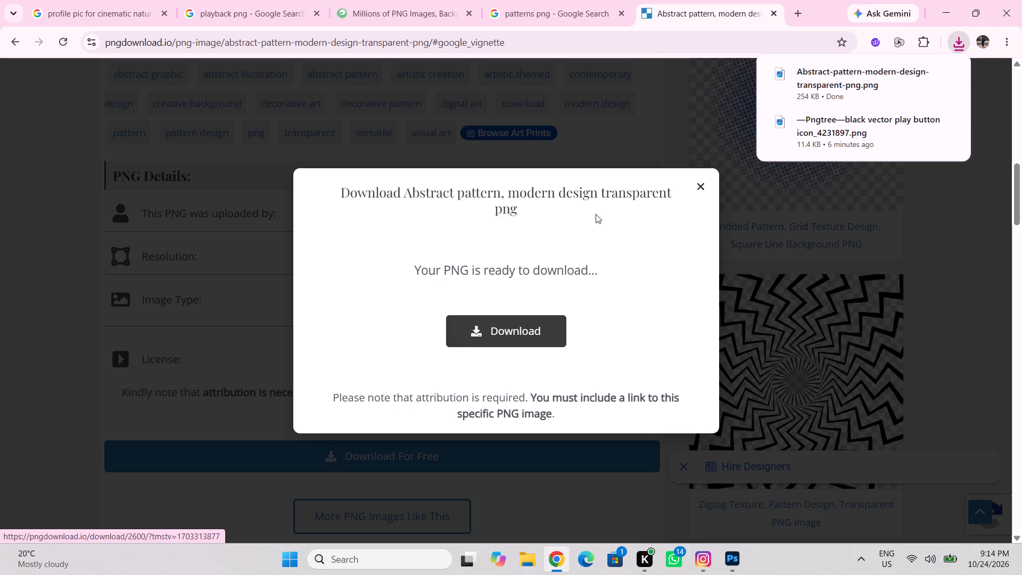
Switch to Photoshop and place the downloaded abstract pattern PNG in the Untitled-1 design.
{"action": "left_click_drag", "start_coordinate": [851, 86], "coordinate": [743, 569]}
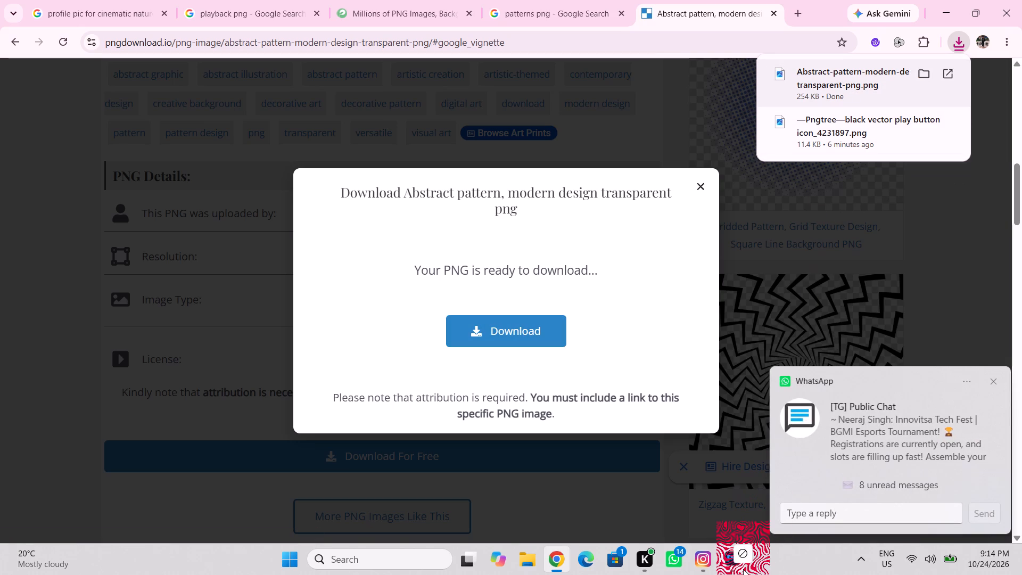
{"action": "left_click_drag", "start_coordinate": [743, 569], "coordinate": [350, 207]}
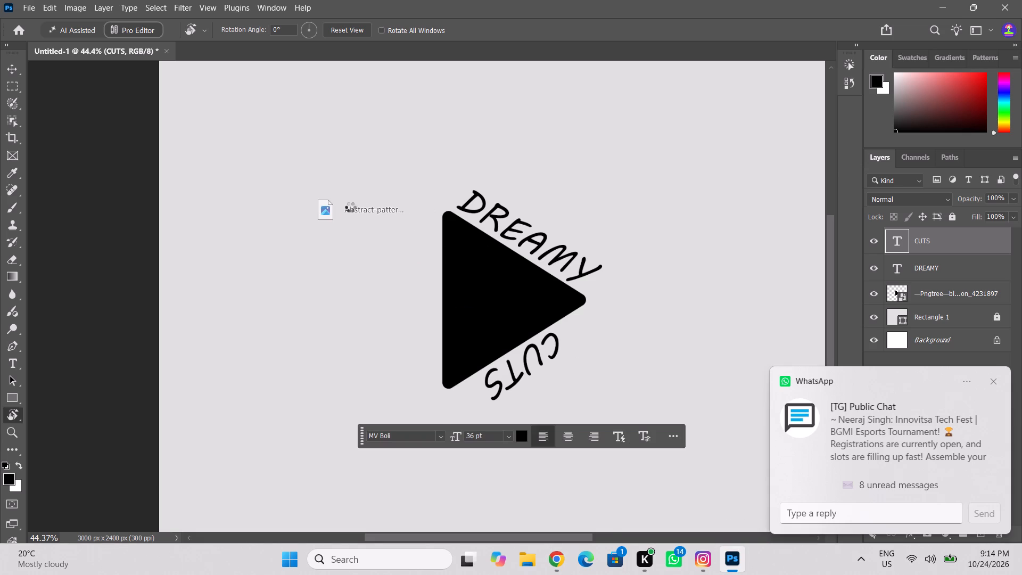
{"action": "scroll", "coordinate": [350, 207], "scroll_direction": "down", "scroll_amount": 6}
{"action": "scroll", "coordinate": [353, 207], "scroll_direction": "up", "scroll_amount": 4}
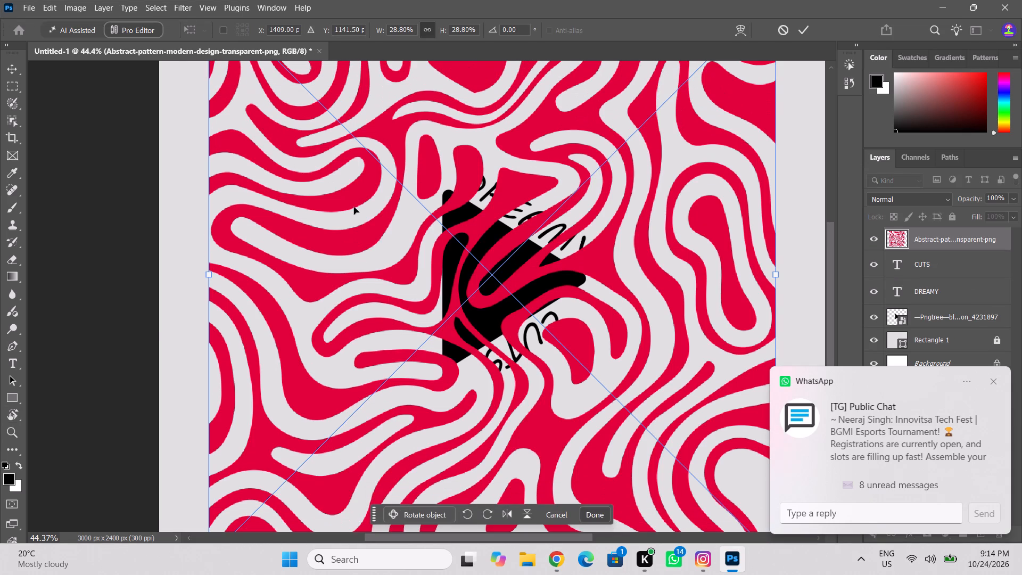
{"action": "scroll", "coordinate": [354, 207], "scroll_direction": "down", "scroll_amount": 4, "text": "alt"}
{"action": "left_click", "coordinate": [349, 206]}
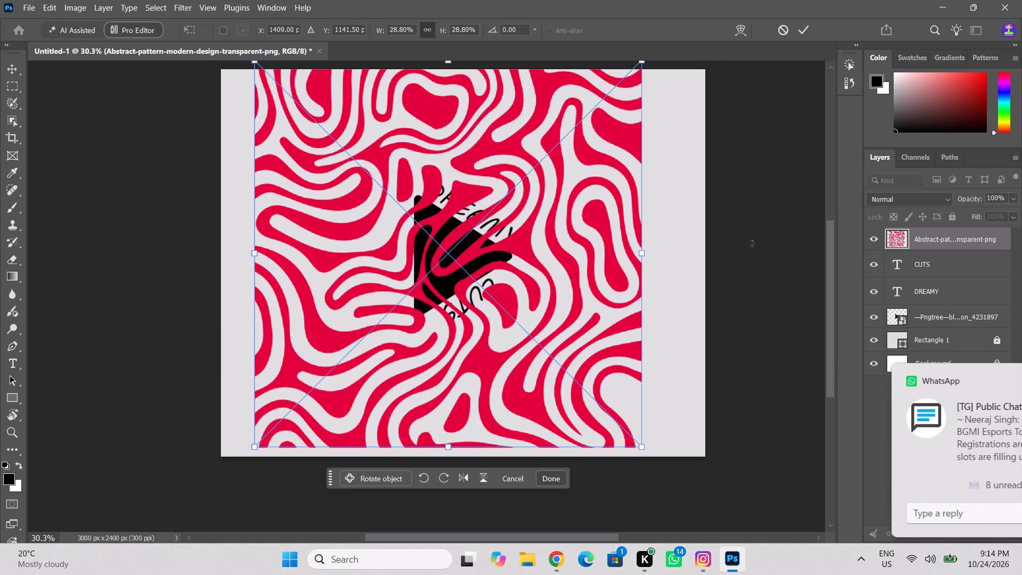
Hide the play button, DREAMY and CUTS layers so only the pattern shows over the background.
{"action": "left_click", "coordinate": [877, 313]}
{"action": "left_click", "coordinate": [876, 288]}
{"action": "left_click", "coordinate": [872, 270]}
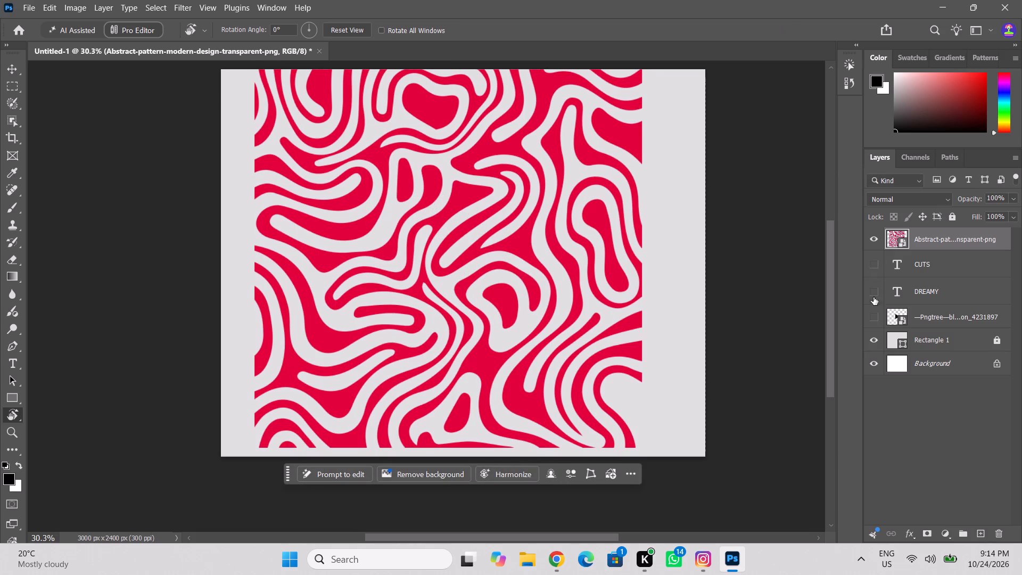
Activate the Object Selection tool on the abstract pattern layer to pick out part of the pattern.
{"action": "left_click", "coordinate": [8, 64]}
{"action": "left_click", "coordinate": [12, 122]}
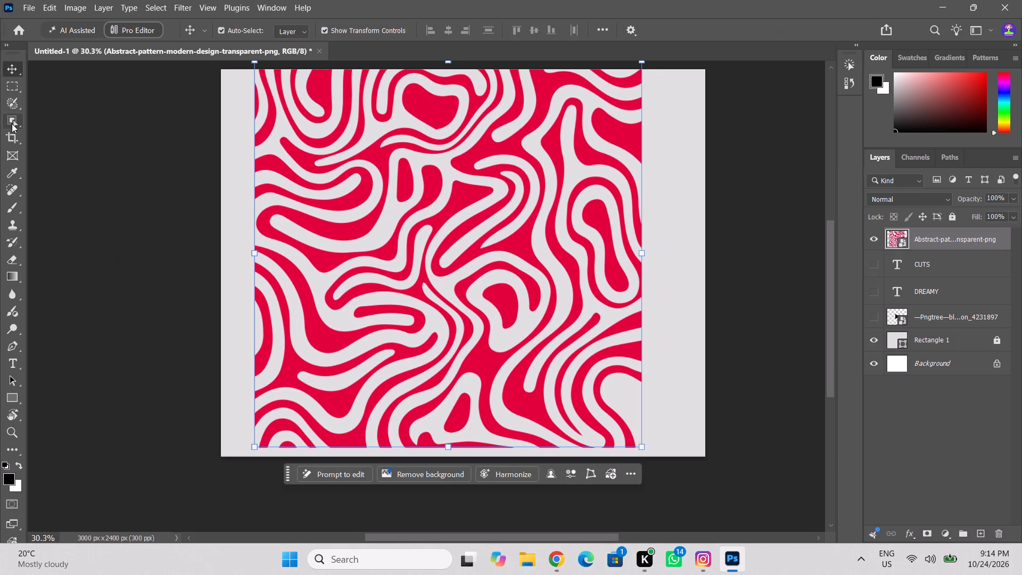
{"action": "scroll", "coordinate": [251, 204], "scroll_direction": "down", "scroll_amount": 5}
{"action": "scroll", "coordinate": [254, 207], "scroll_direction": "up", "scroll_amount": 8}
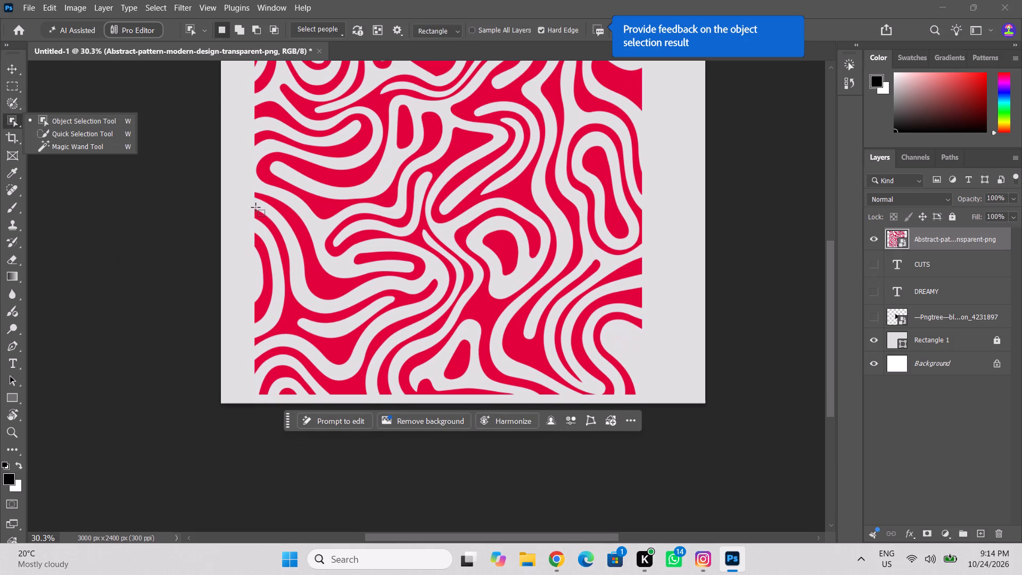
{"action": "scroll", "coordinate": [256, 207], "scroll_direction": "up", "scroll_amount": 3}
{"action": "scroll", "coordinate": [256, 207], "scroll_direction": "down", "scroll_amount": 2}
{"action": "scroll", "coordinate": [256, 207], "scroll_direction": "down", "scroll_amount": 2, "text": "alt"}
{"action": "left_click", "coordinate": [250, 121]}
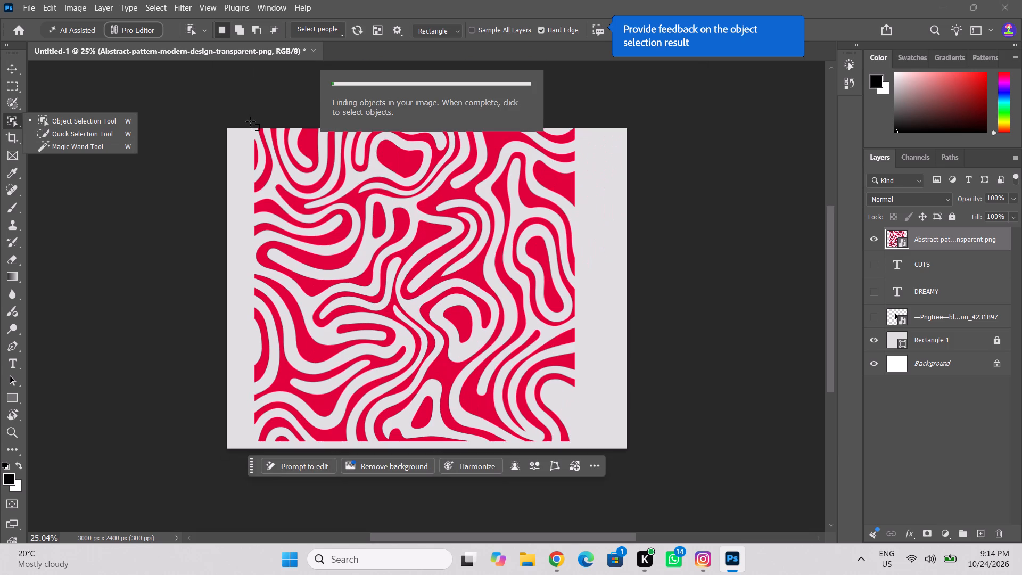